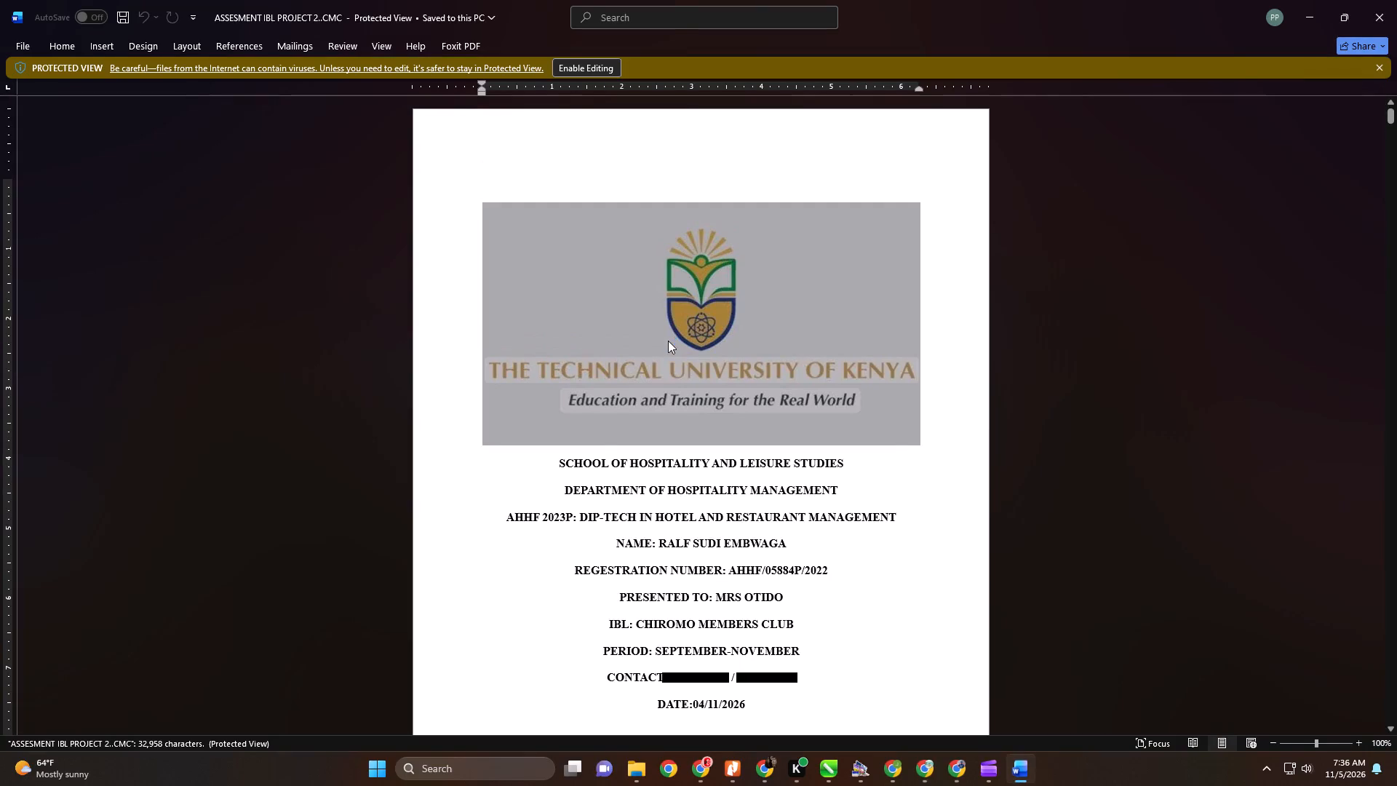
Enable editing of the protected IBL project assessment document.
left_click(600, 63)
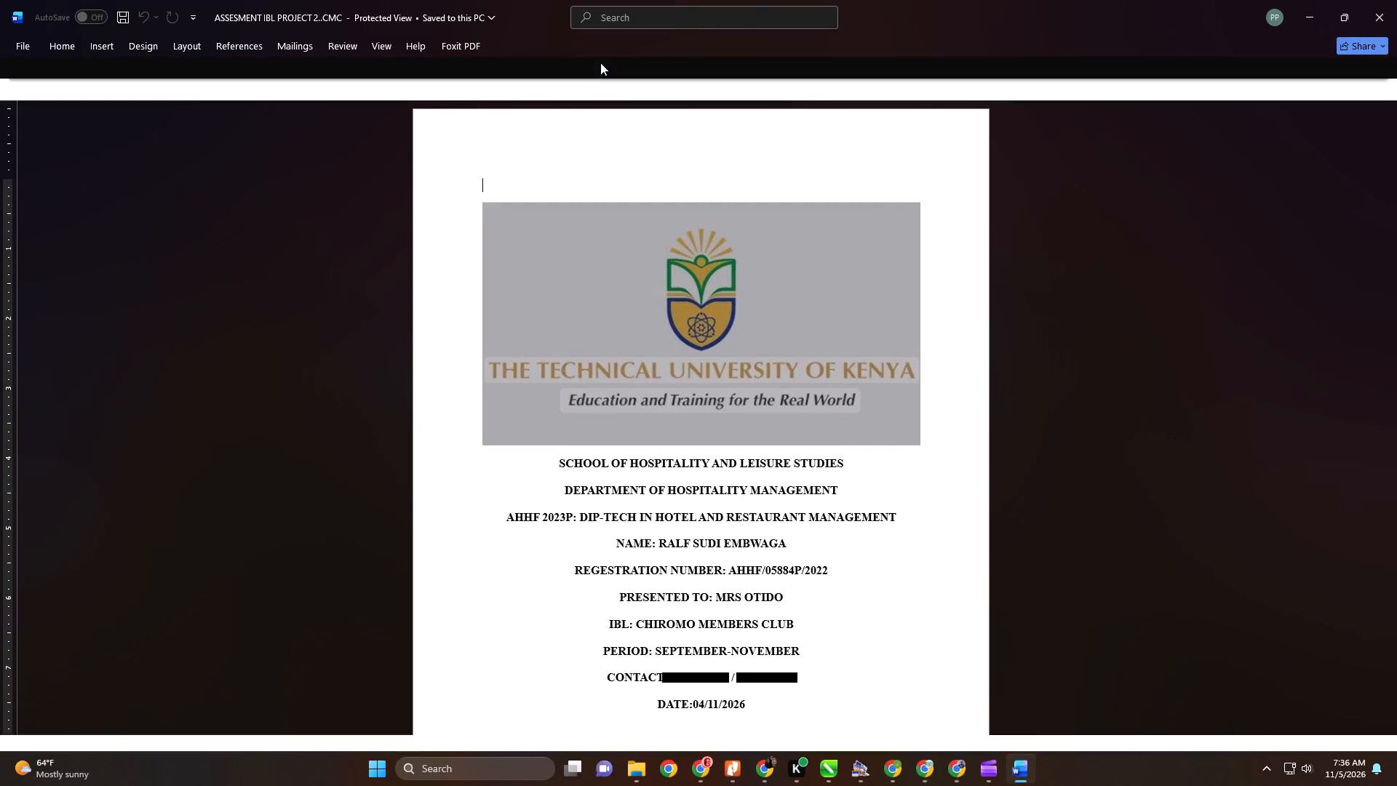
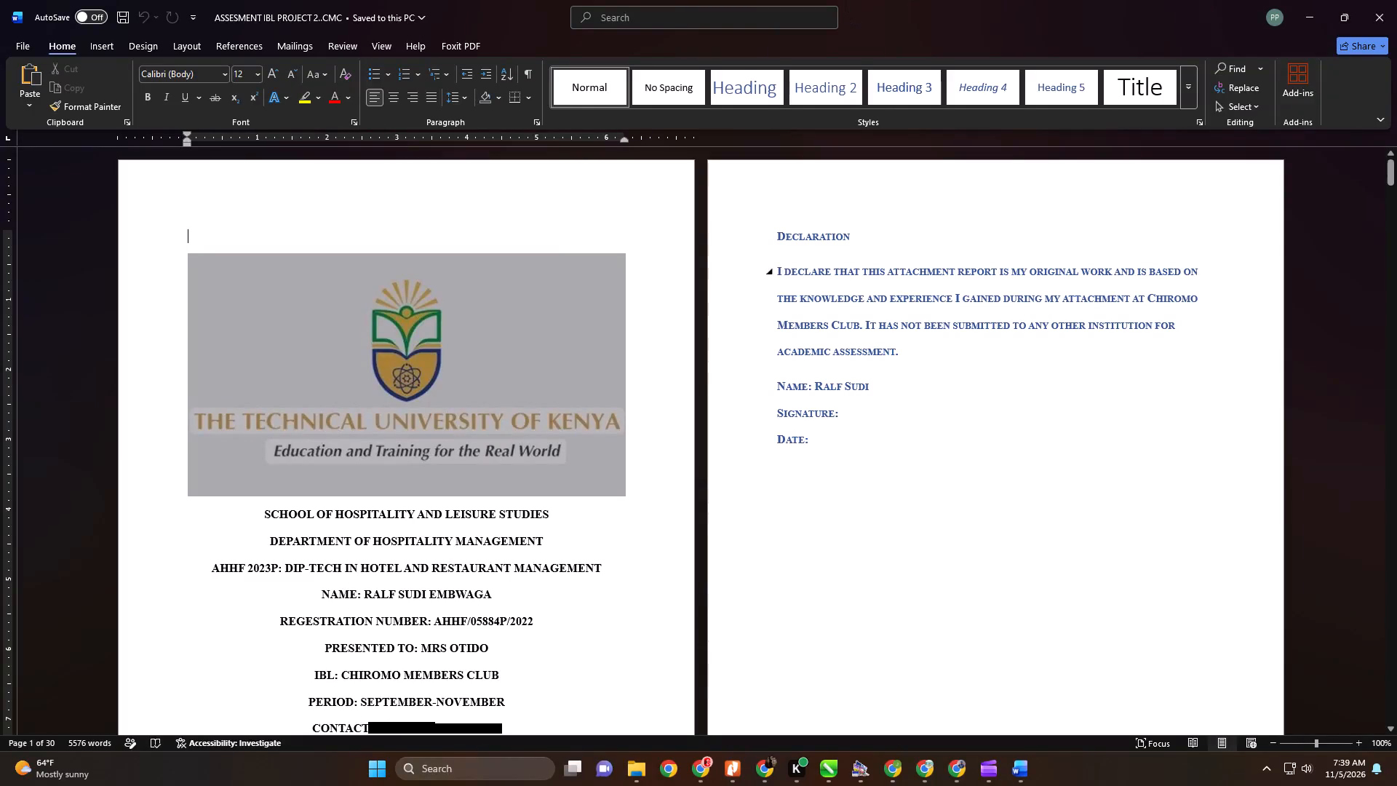
Set all text in the document to the Times font, size 12, in black.
left_click(1280, 745)
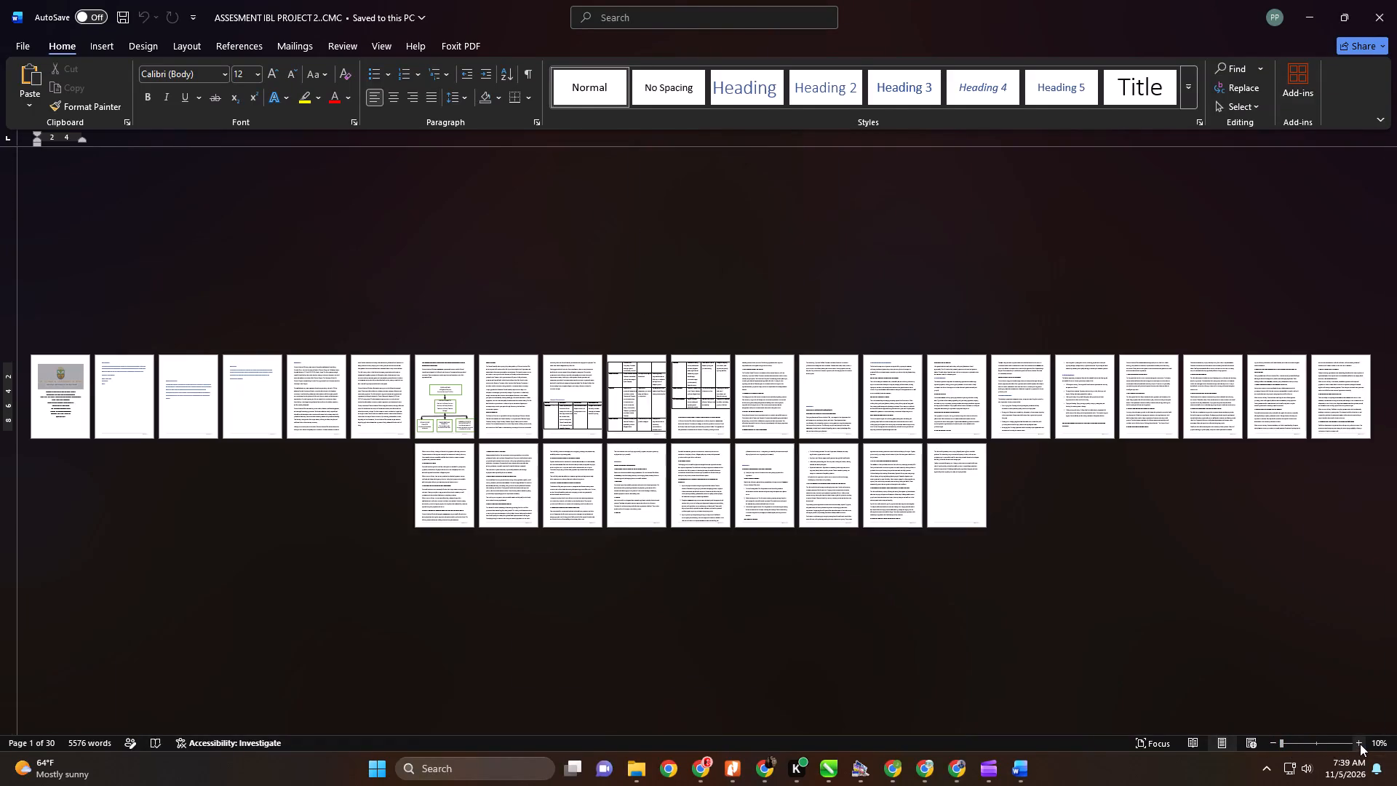
triple_click(1360, 744)
key("ctrl+a")
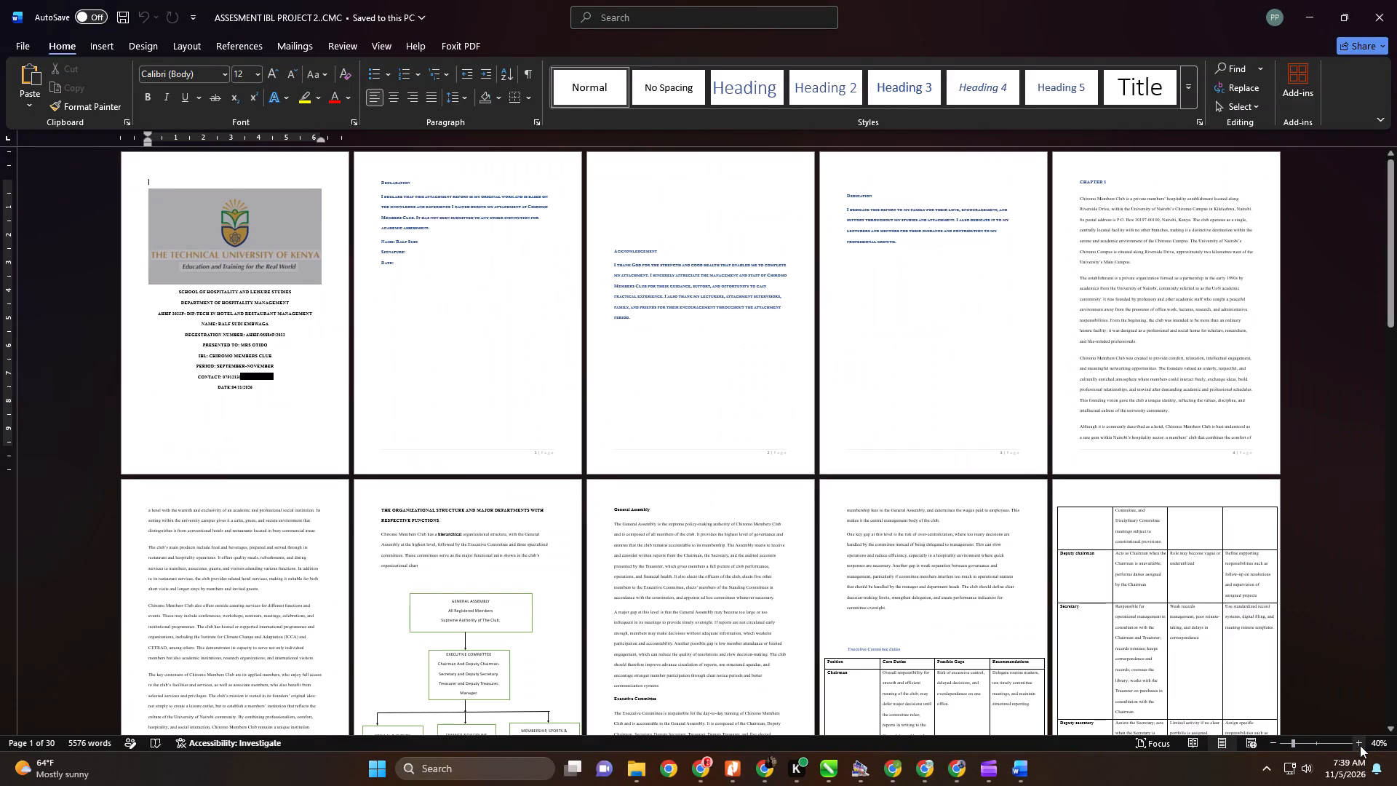
left_click(221, 74)
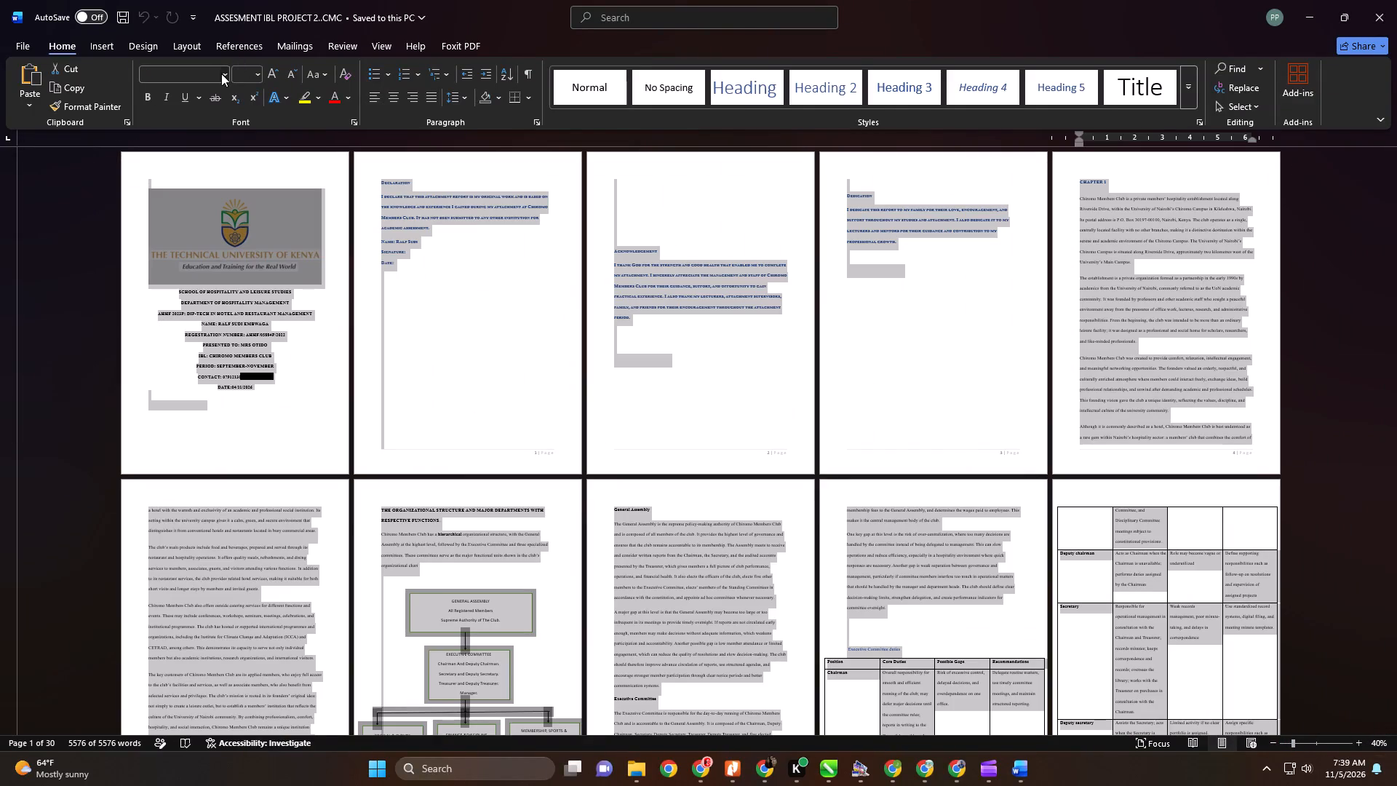
left_click(226, 180)
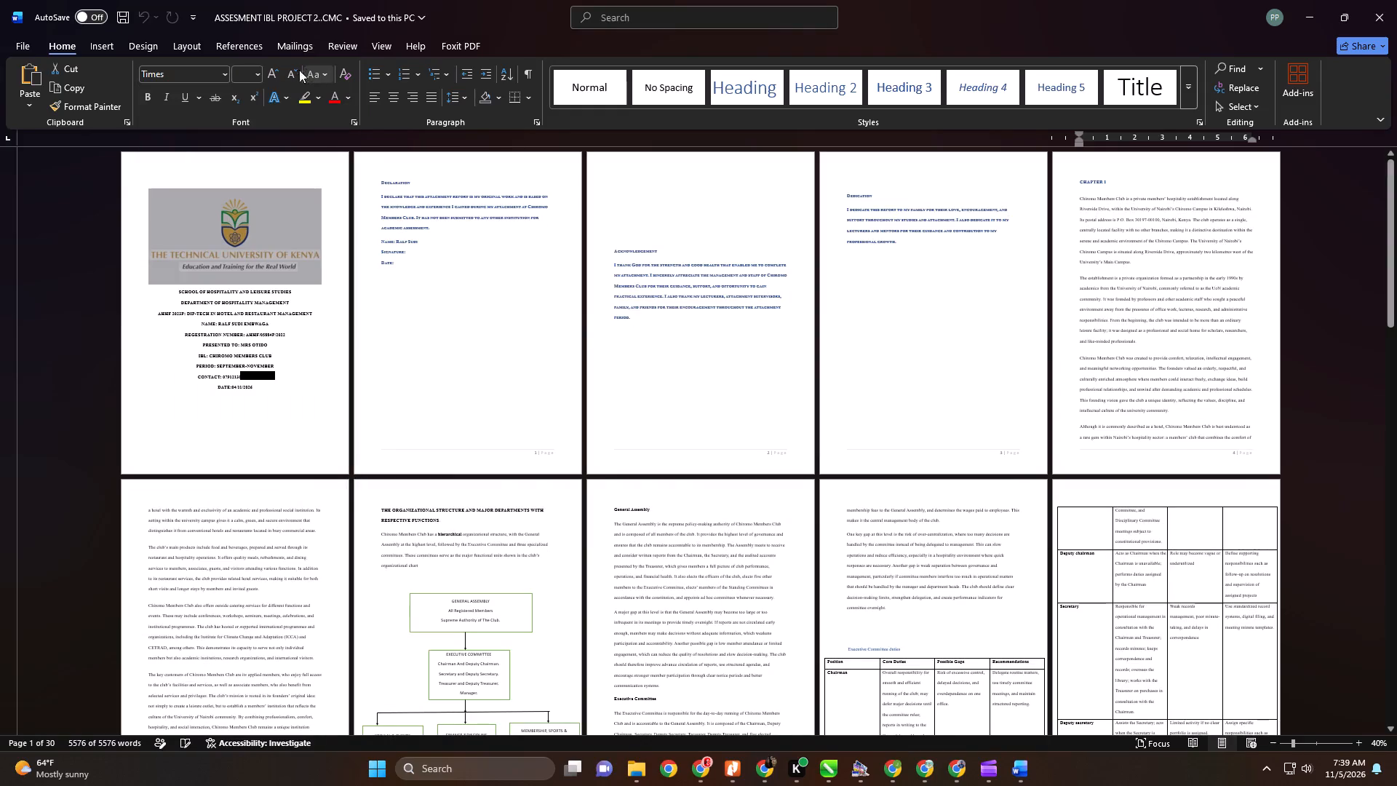
left_click(258, 75)
left_click(247, 159)
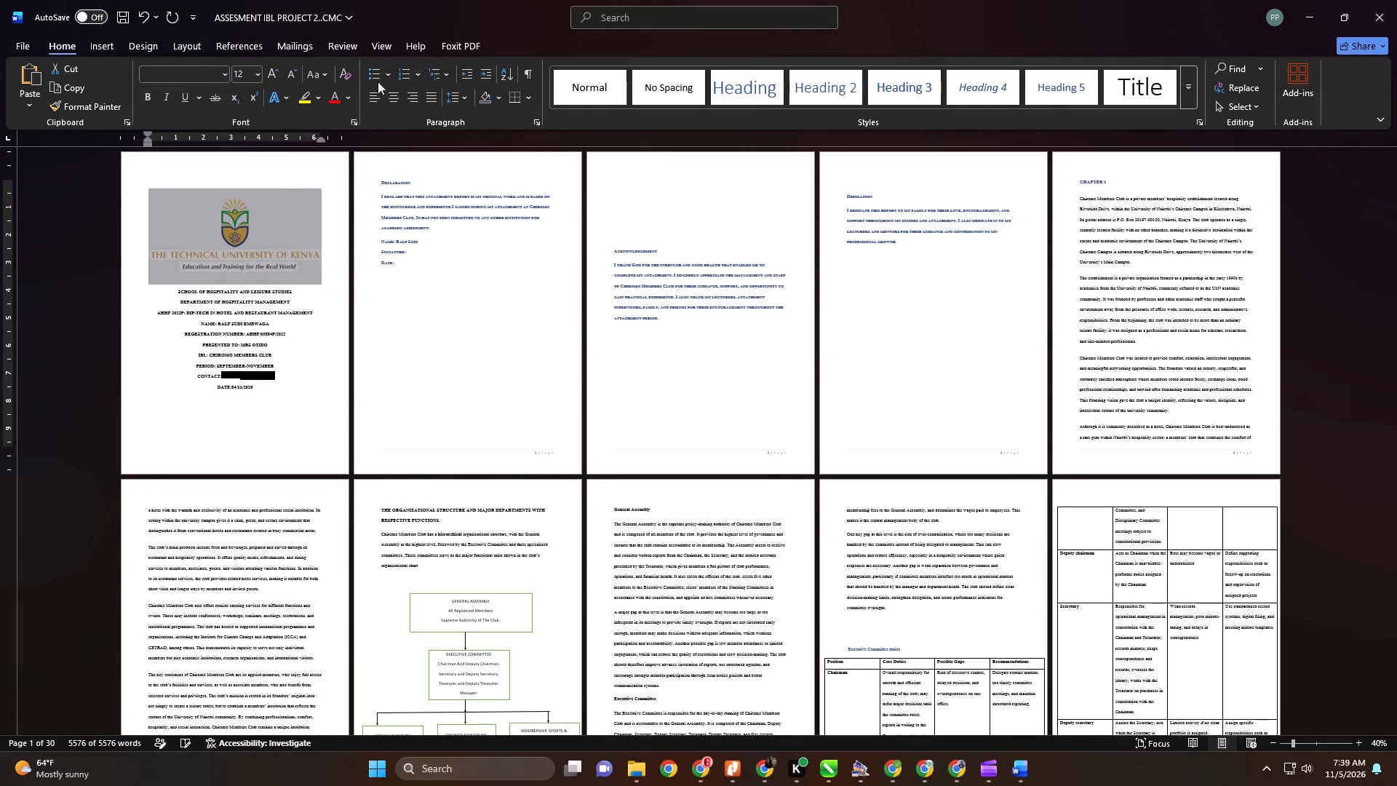
left_click(348, 98)
left_click(359, 151)
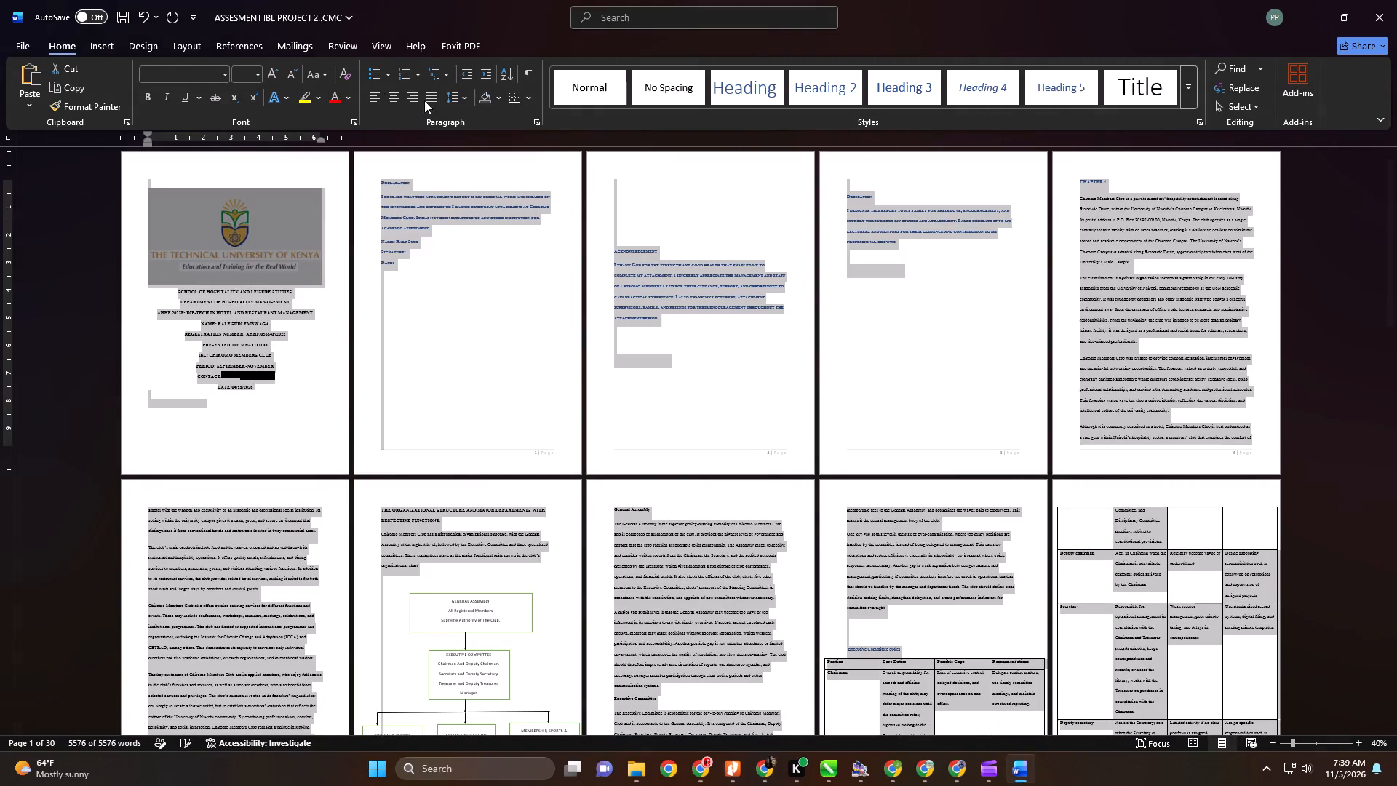
Justify the whole document and change its line spacing.
left_click(424, 100)
left_click(463, 99)
left_click(484, 156)
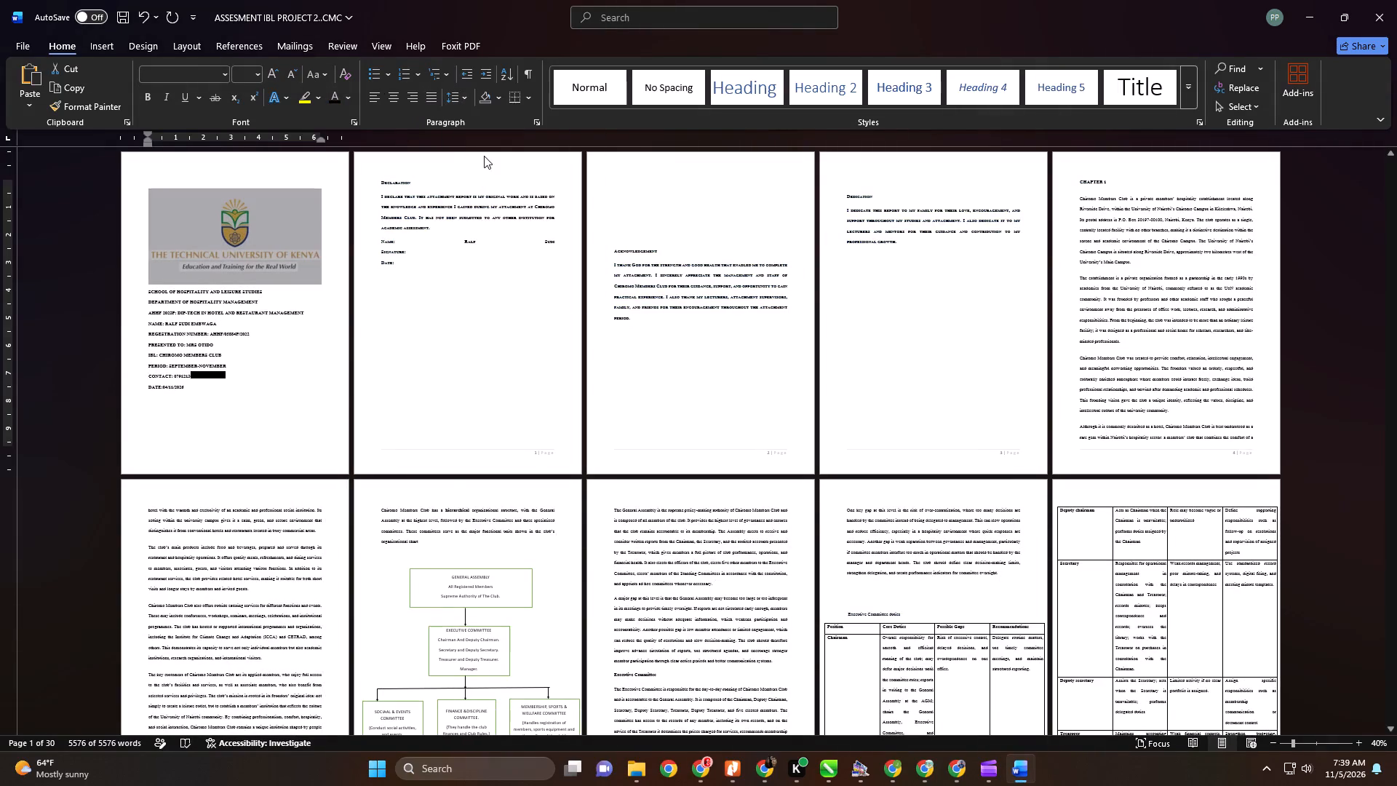
left_click(465, 332)
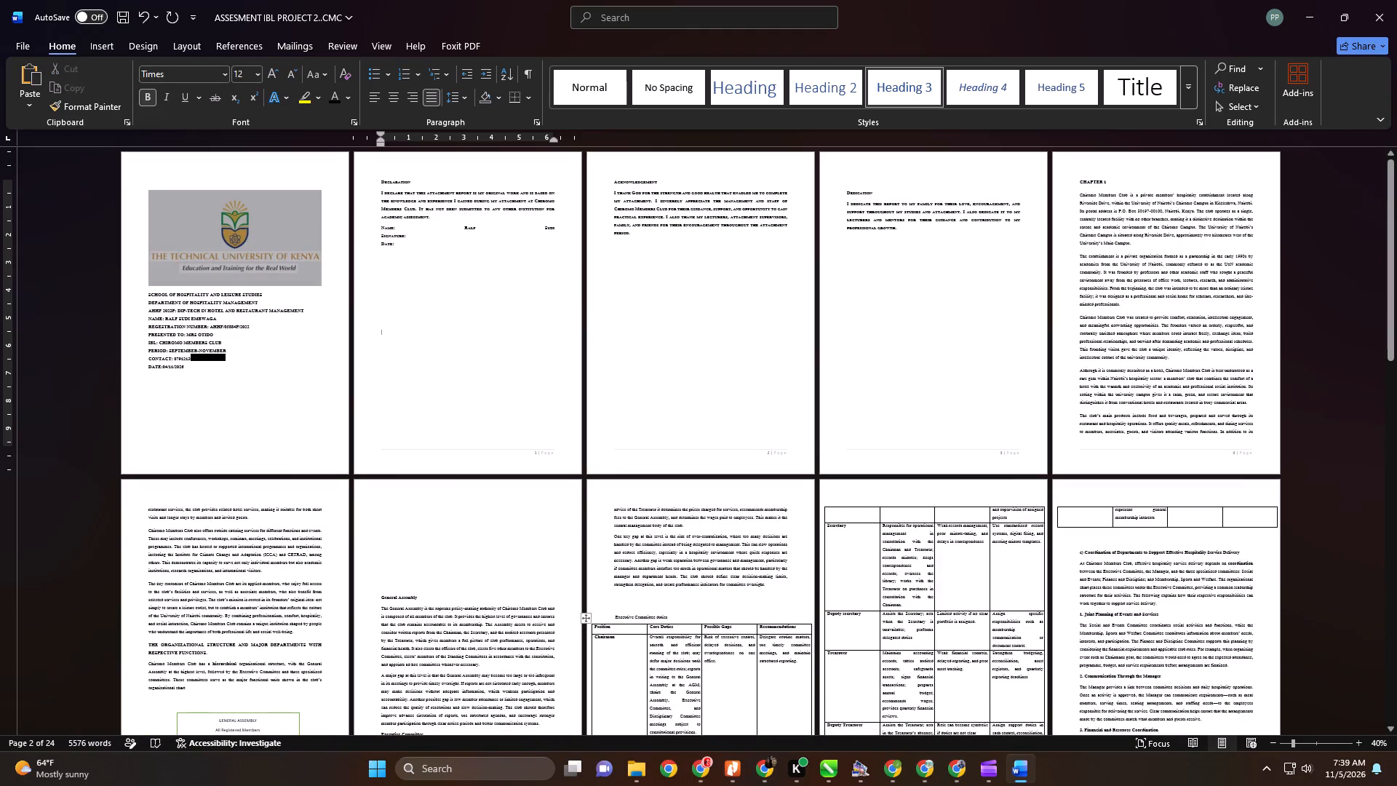
Clear all formatting from the text below the Declaration heading, including the name, signature and date lines.
left_click(1358, 742)
left_click(1358, 742)
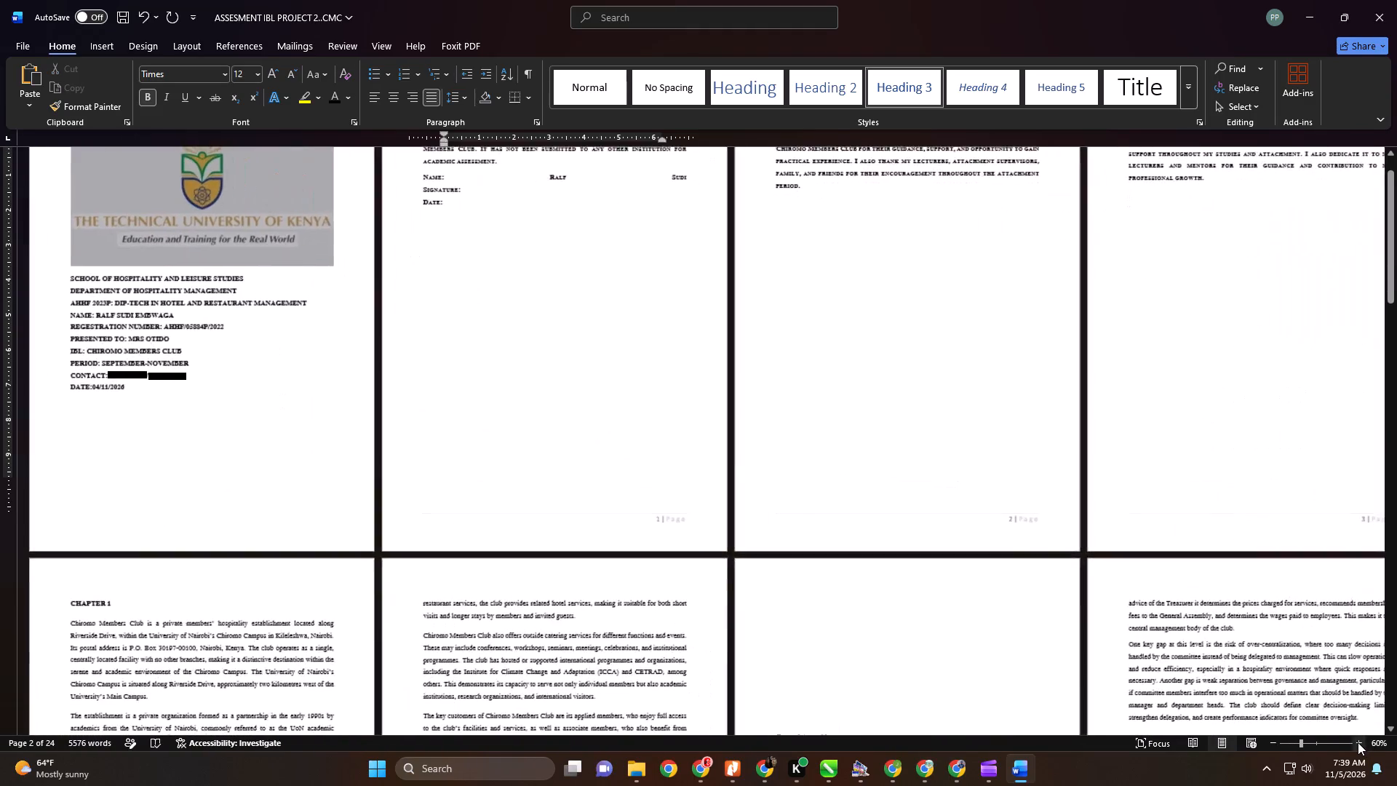
scroll(545, 424, "up", 2)
scroll(545, 424, "down", 1)
scroll(545, 424, "up", 2)
scroll(545, 424, "down", 1)
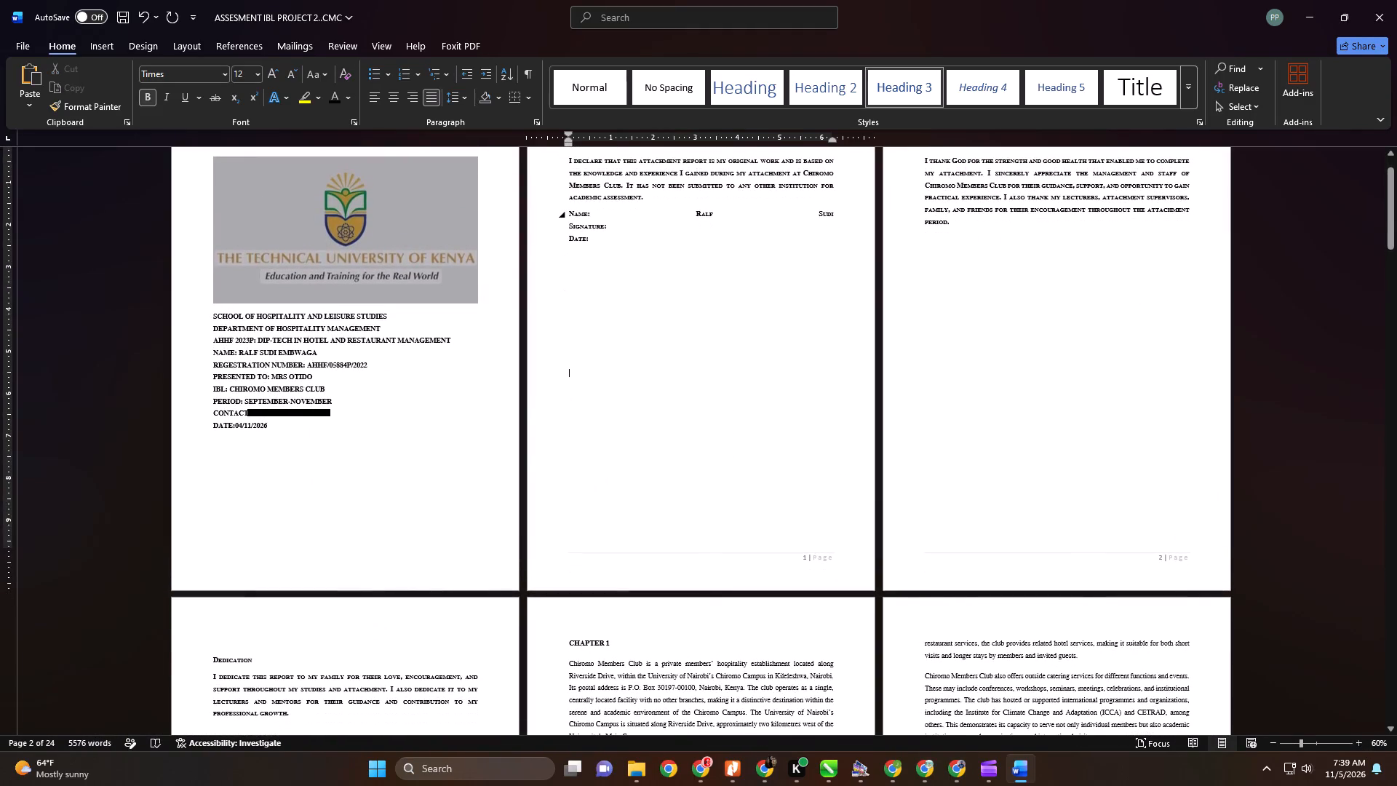
left_click_drag(633, 268, 562, 159)
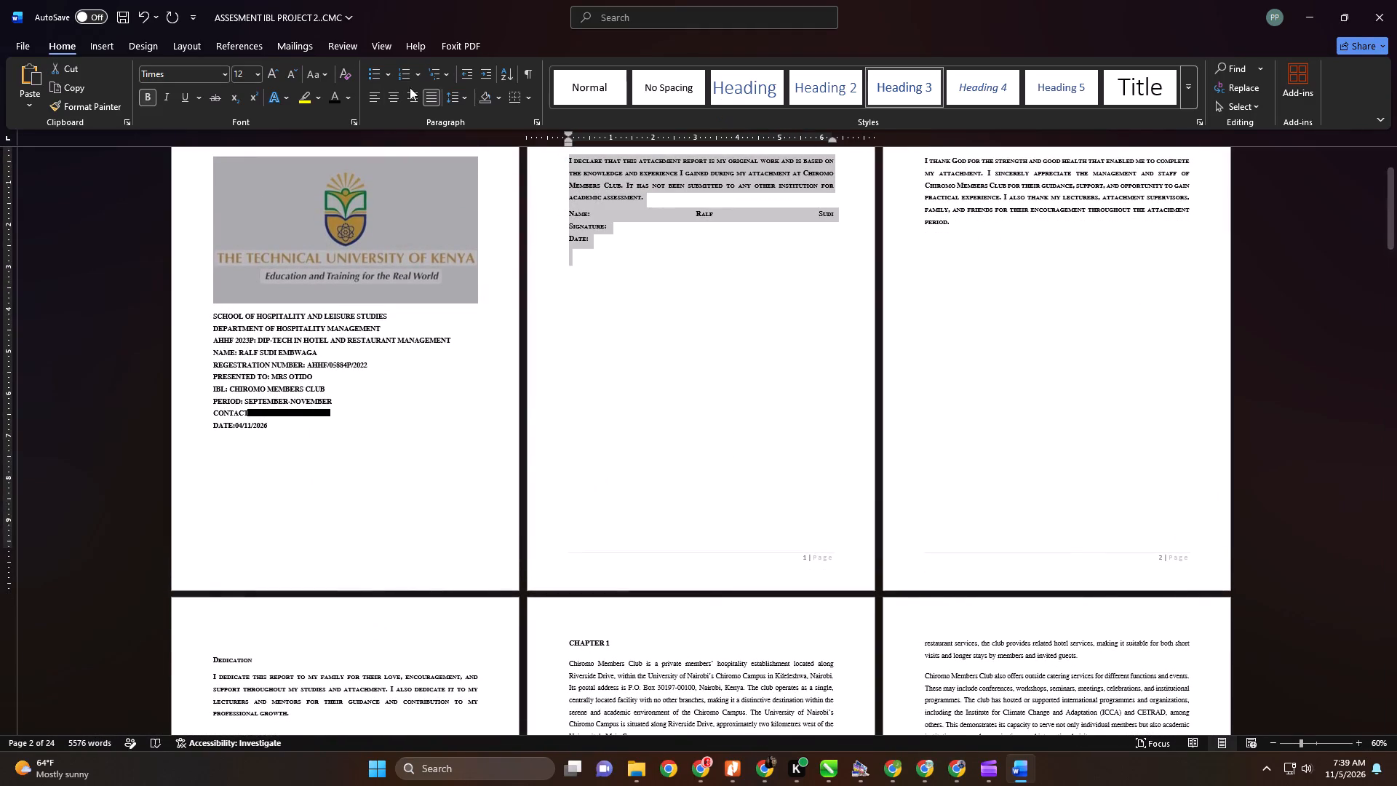
left_click(342, 75)
scroll(517, 285, "up", 5)
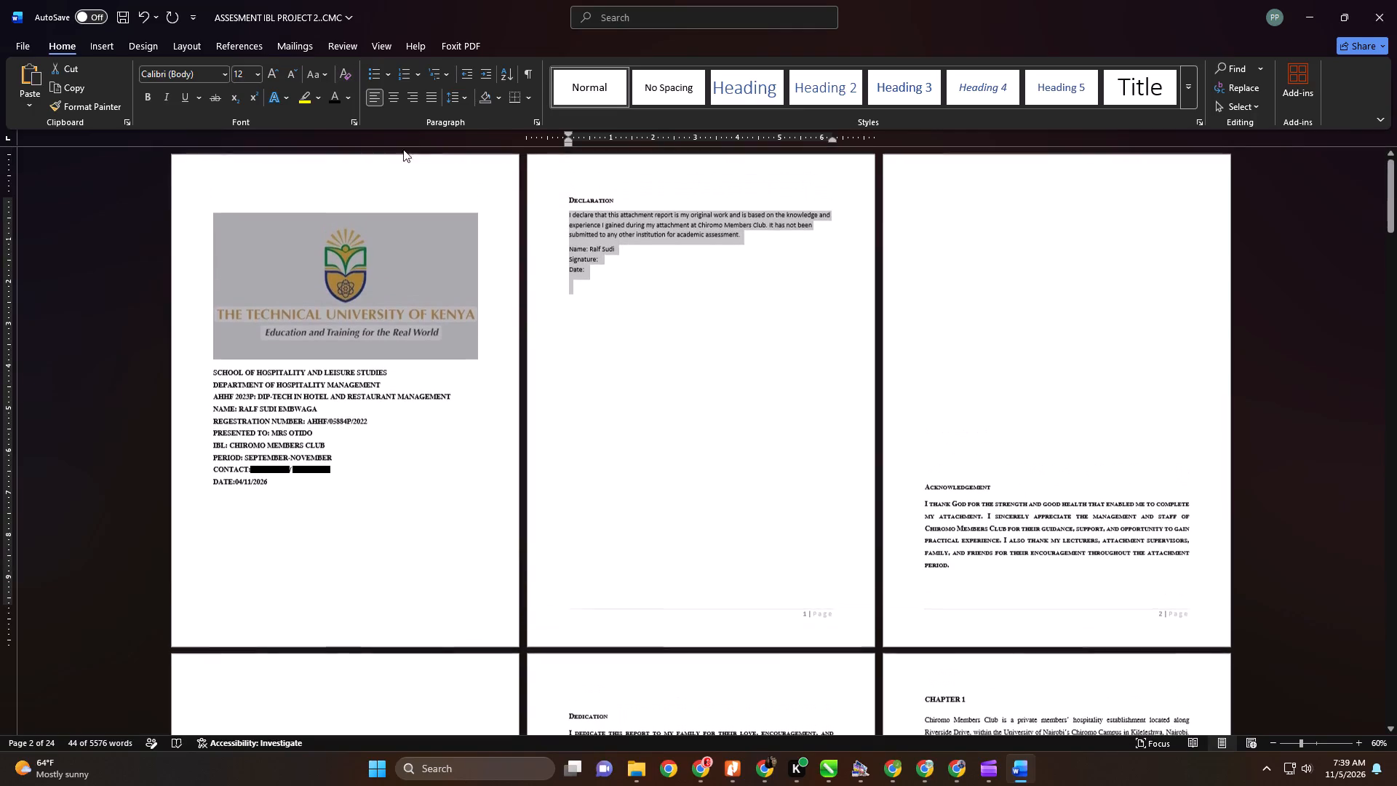
Justify the declaration's body text, set it in Times, and widen its line spacing.
left_click(426, 101)
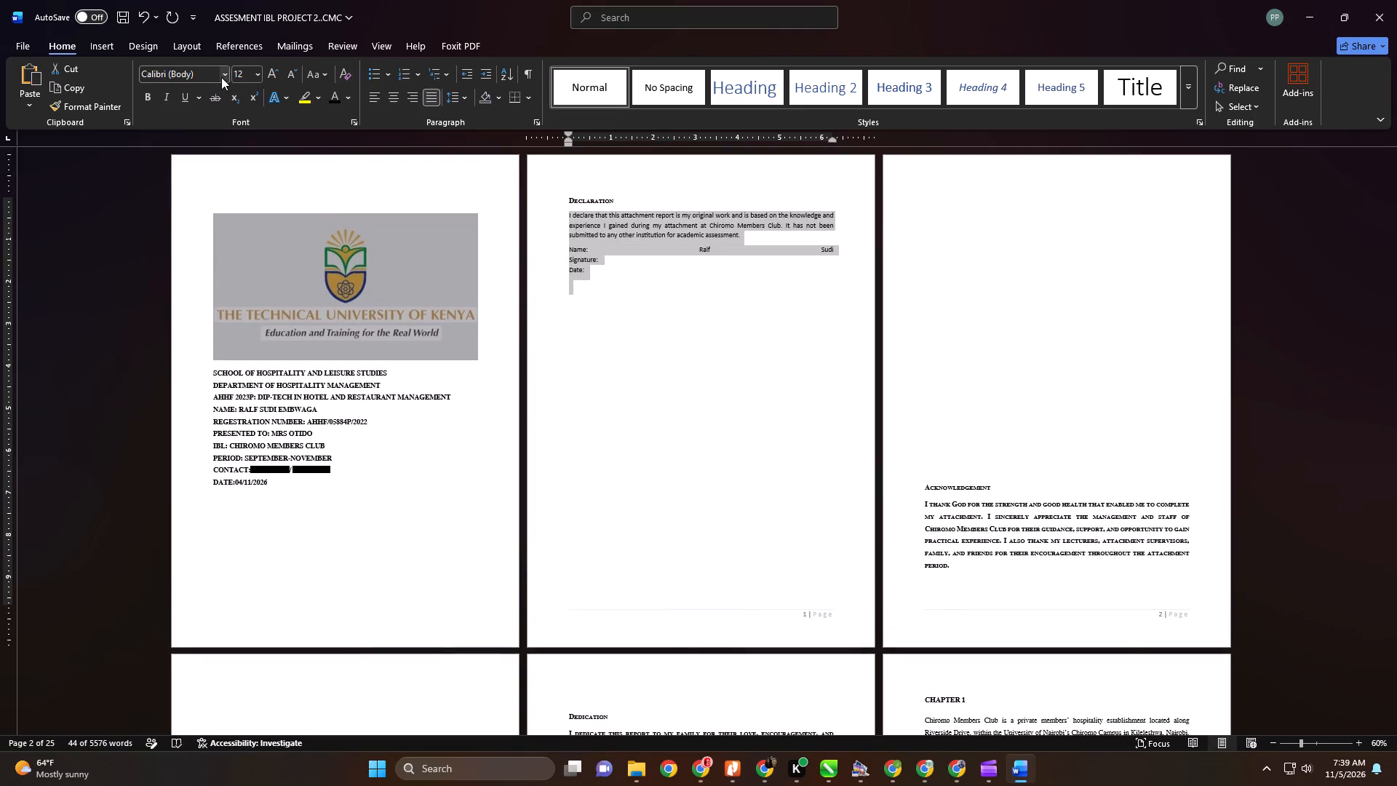
left_click(221, 77)
left_click(204, 180)
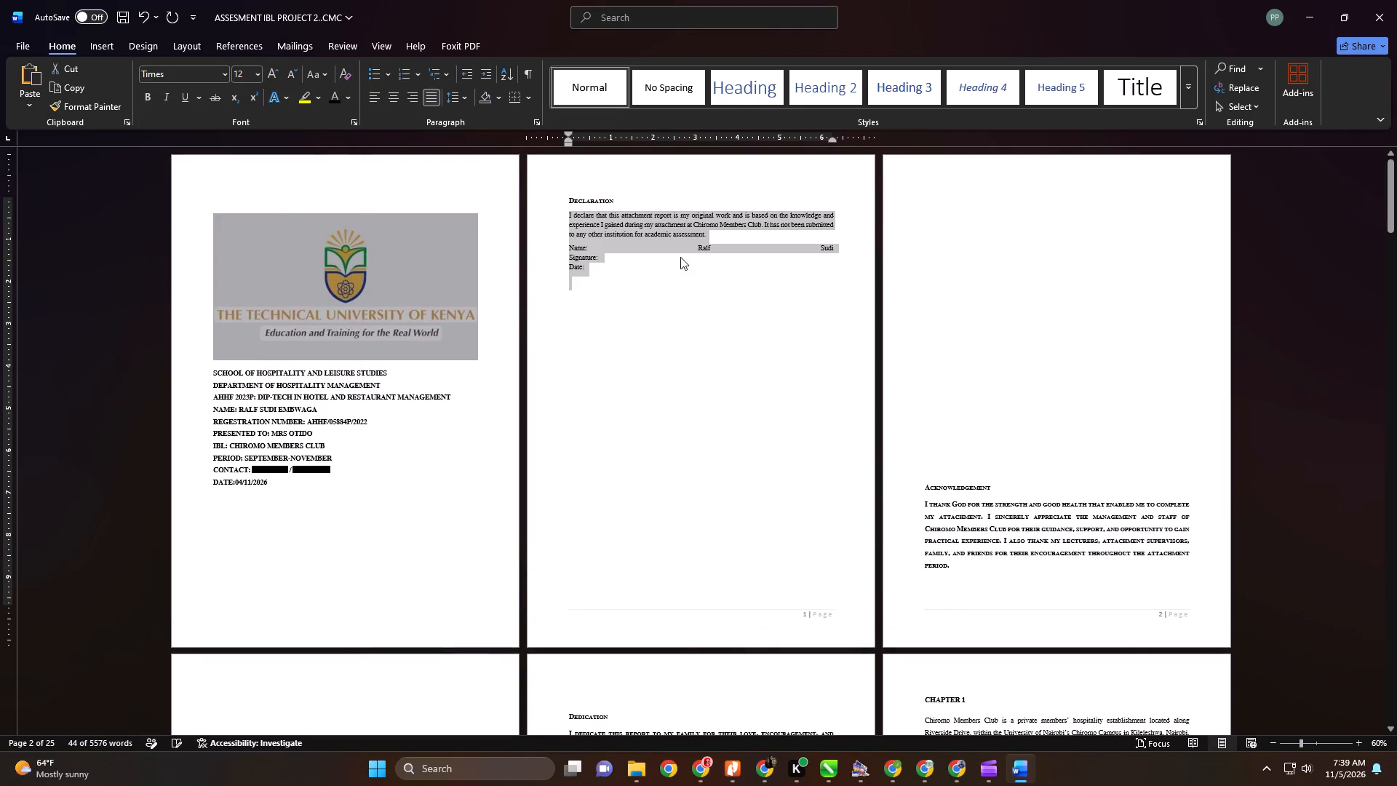
left_click(461, 100)
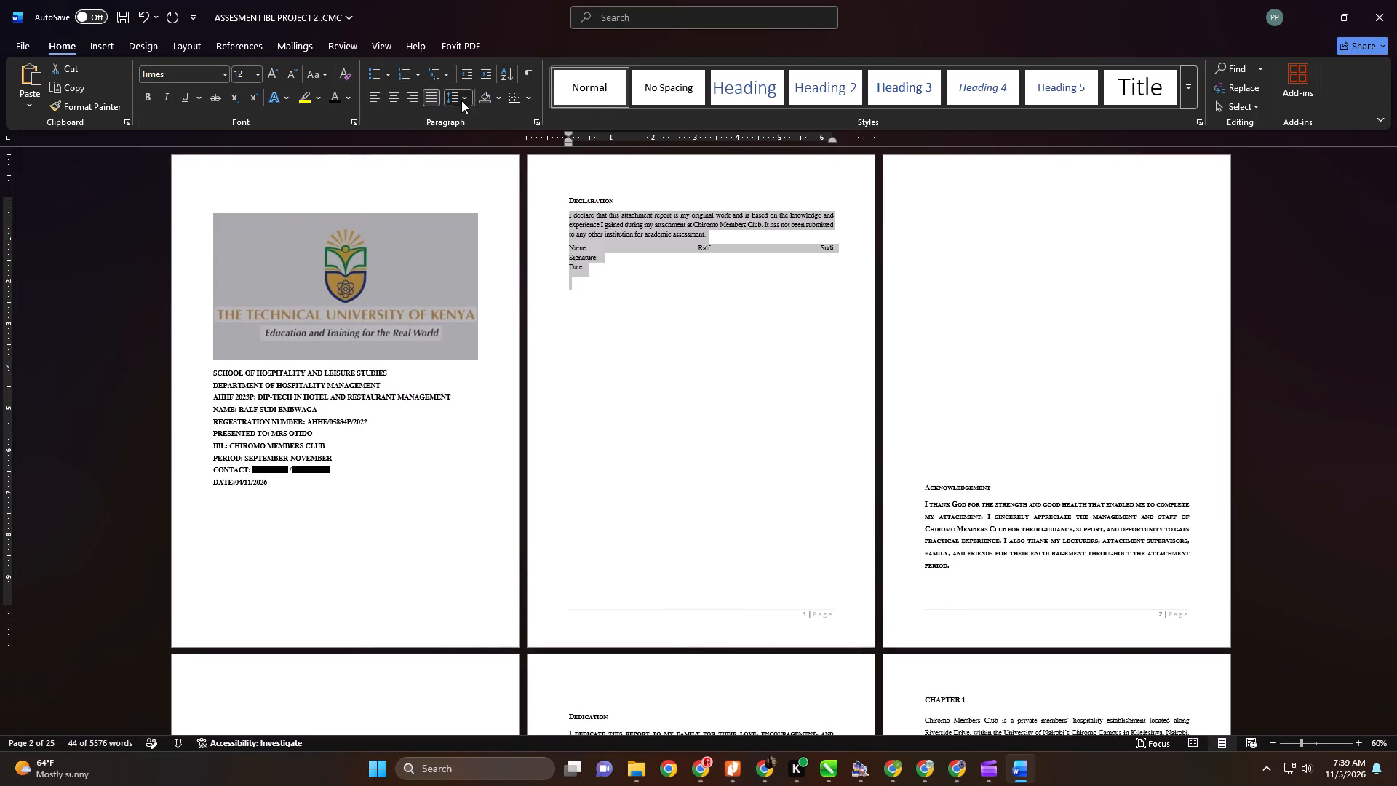
left_click(482, 154)
left_click(714, 322)
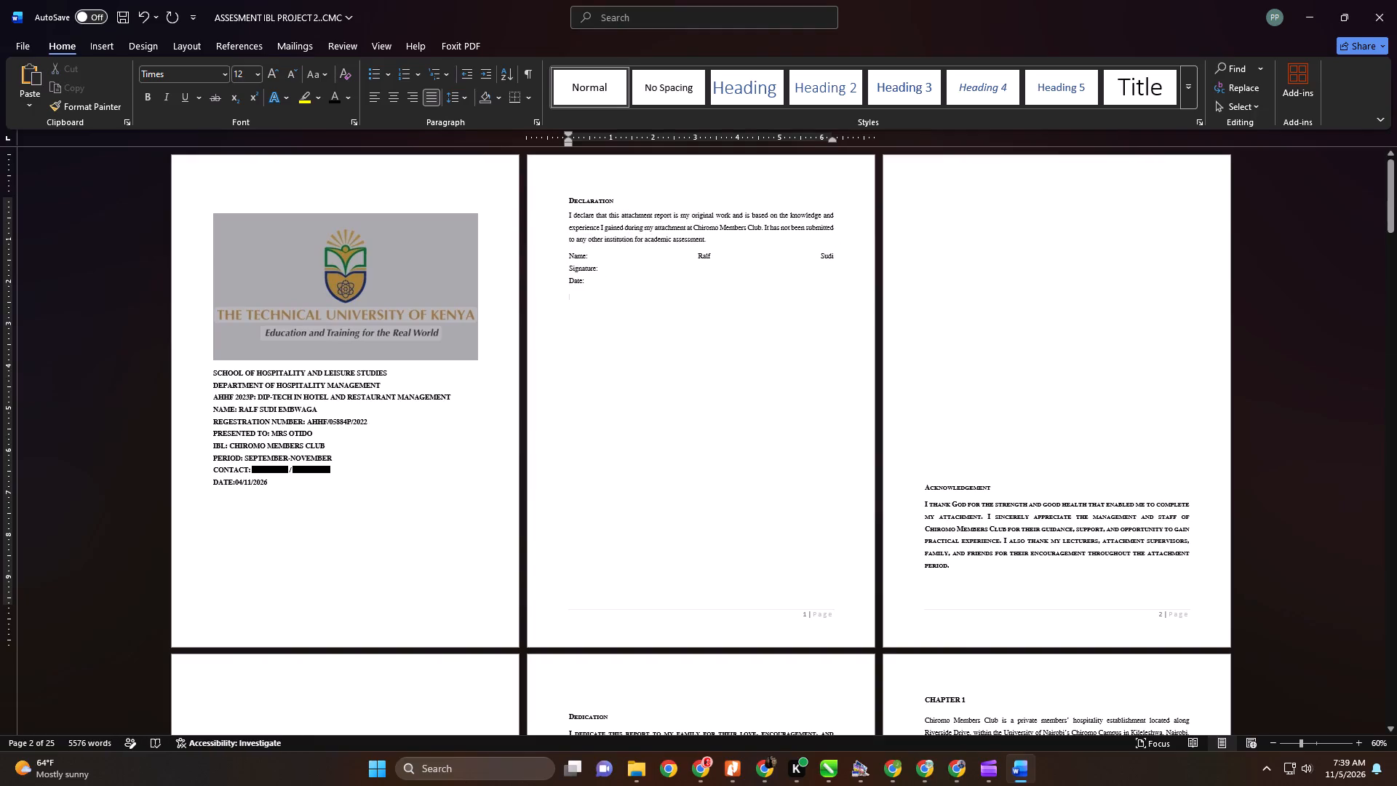
Replace the line break between the declaration's Name and Signature lines with a paragraph break.
left_click(564, 274)
key("BackSpace")
key("Return")
With the Declaration heading selected, modify the Heading 1 style to Times, size 12, bold, automatic colour and centred.
left_click(538, 200)
right_click(715, 89)
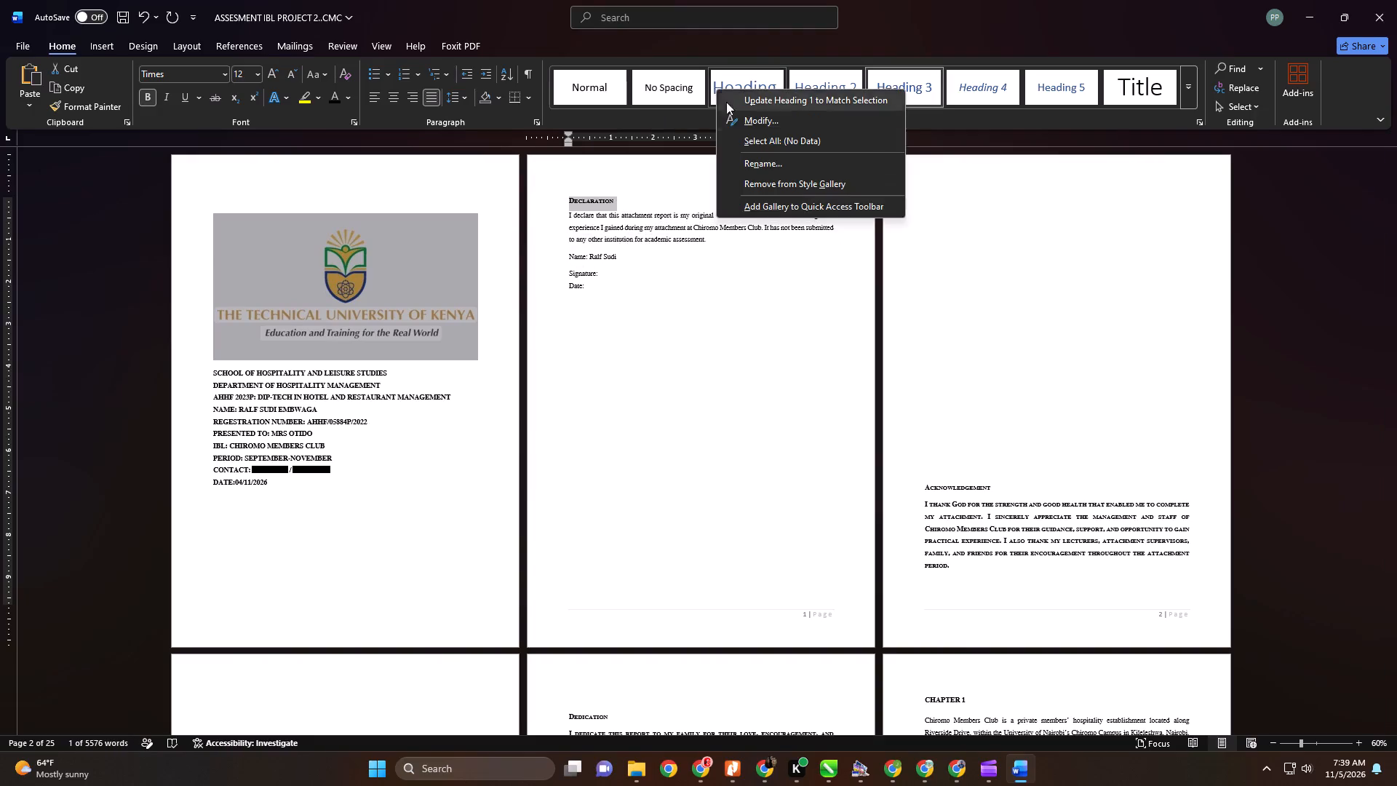
left_click(744, 125)
left_click(784, 309)
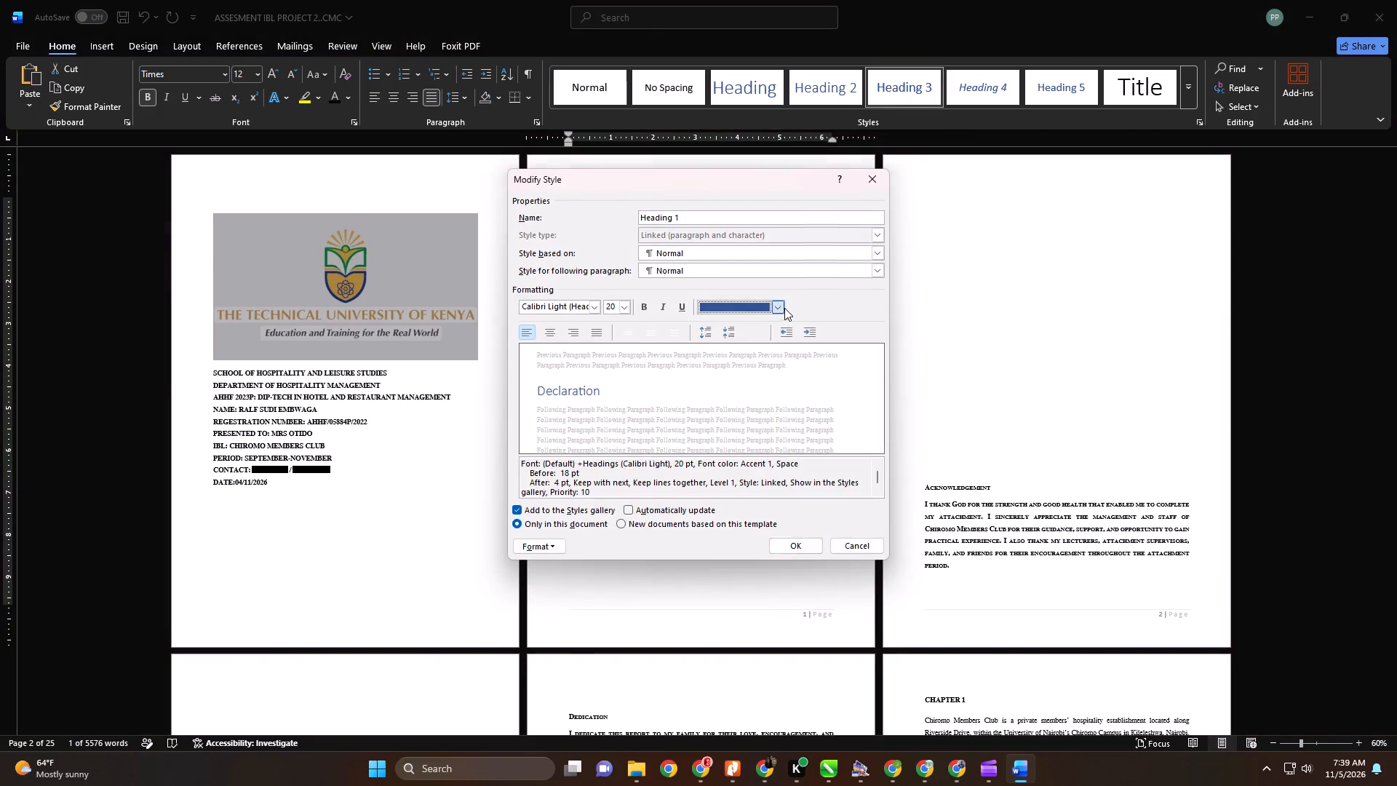
left_click(759, 326)
left_click(647, 304)
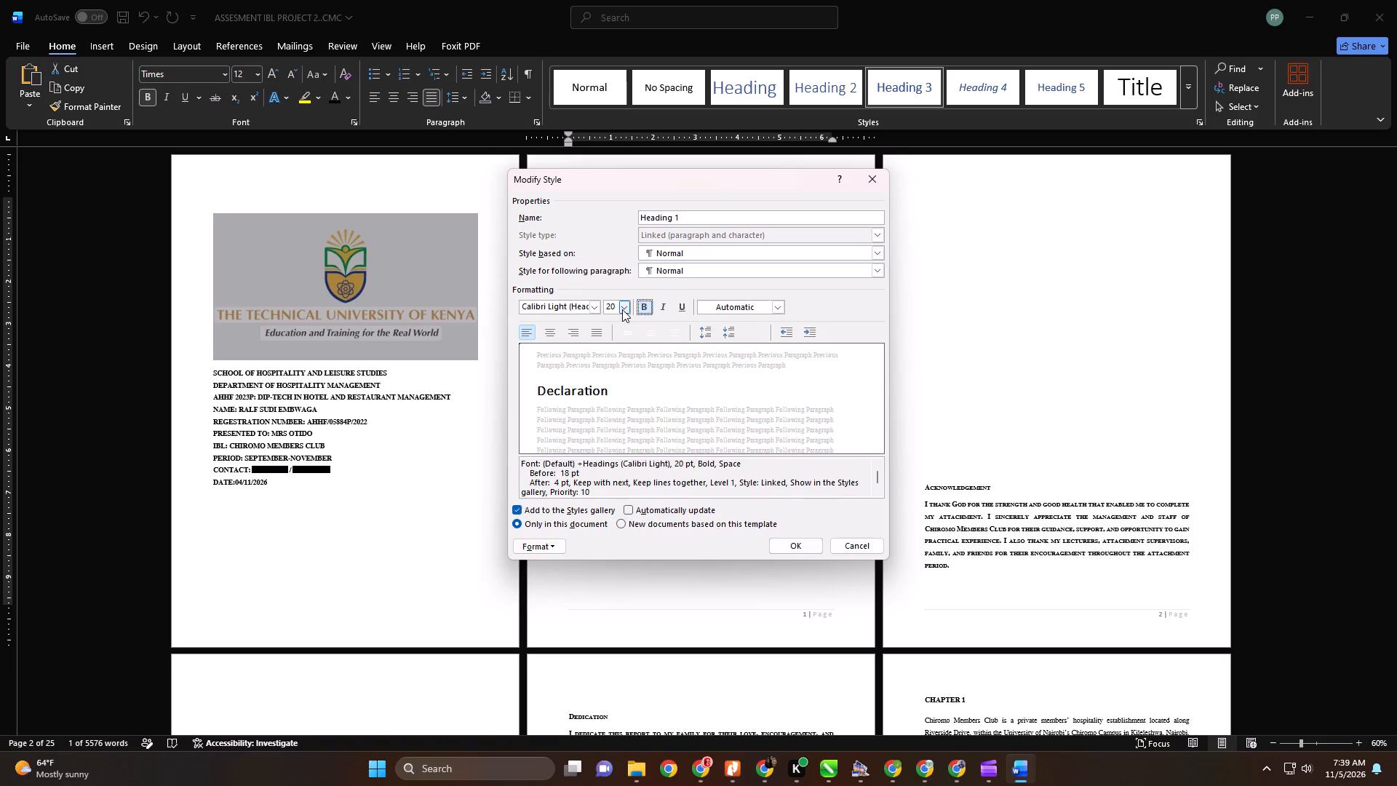
left_click(622, 309)
left_click(609, 359)
left_click(596, 309)
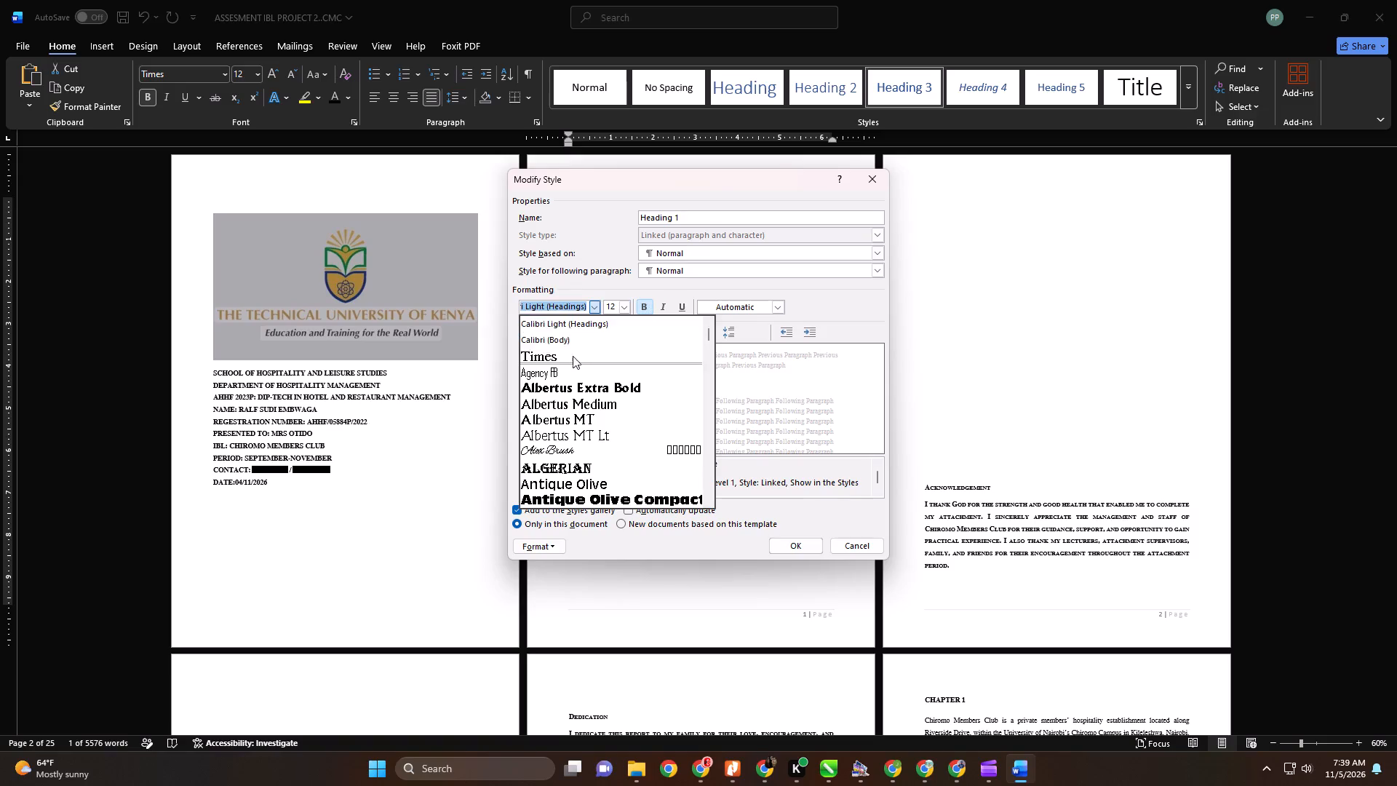
left_click(573, 357)
left_click(552, 333)
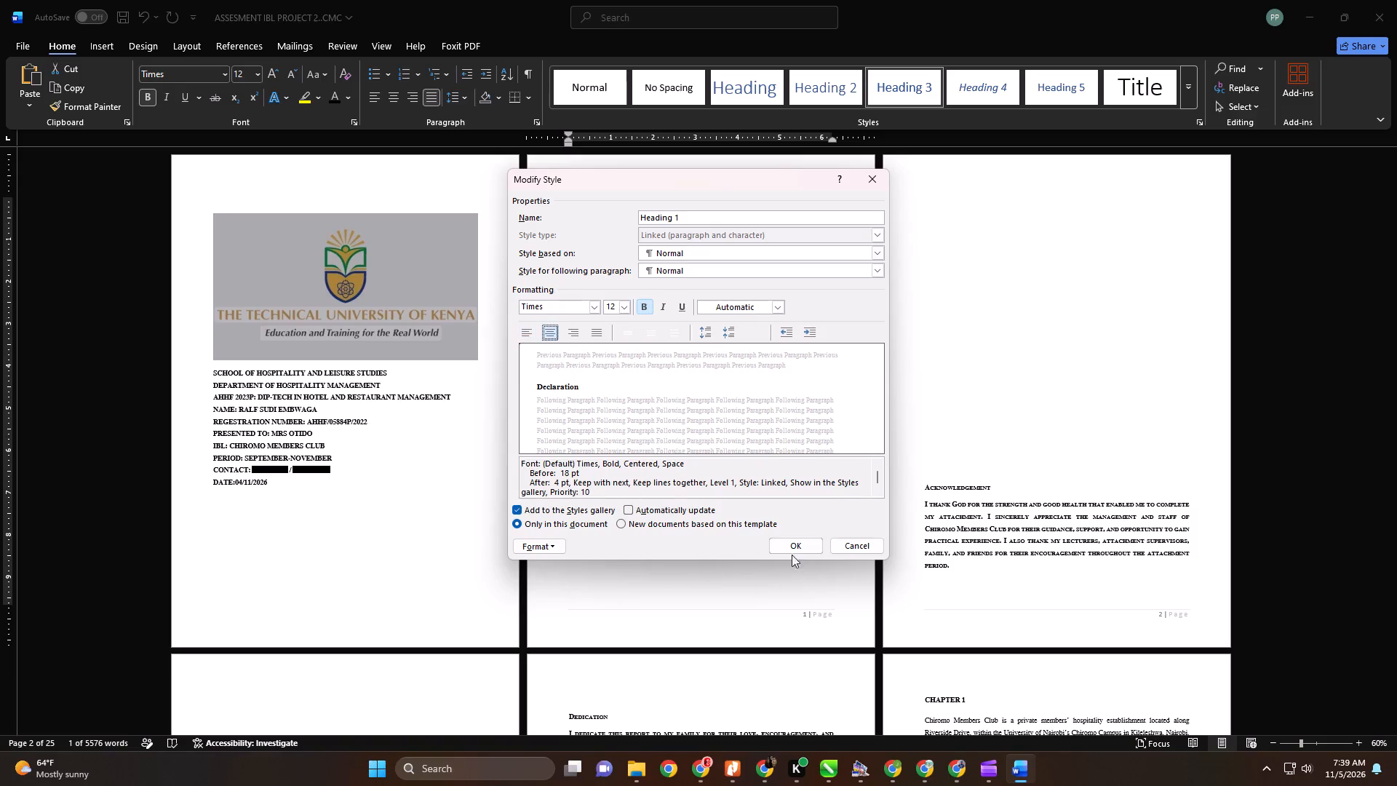
left_click(797, 547)
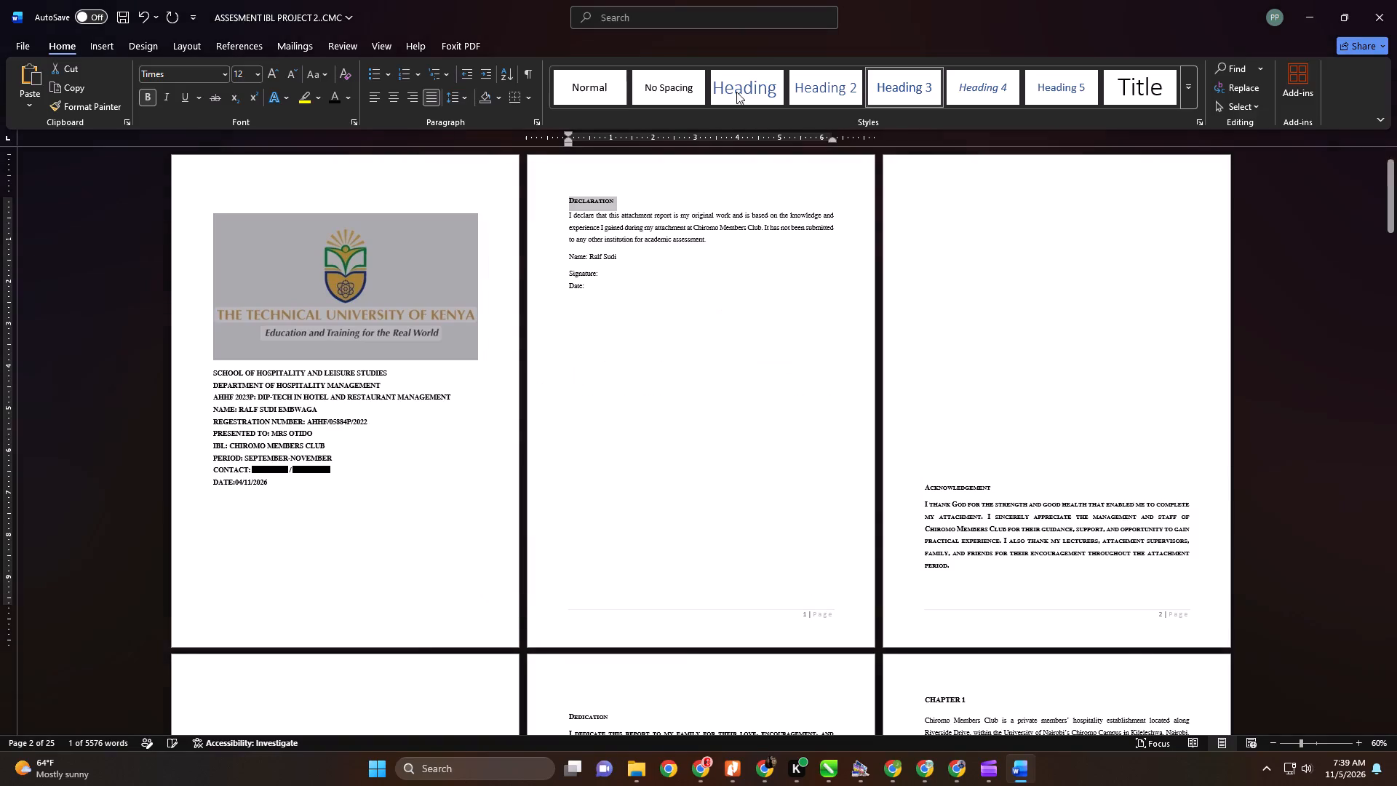
Apply the Heading 1 style to the Declaration heading.
left_click(748, 84)
Clear the formatting of the blank lines above the Acknowledgement heading.
left_click_drag(928, 194, 963, 382)
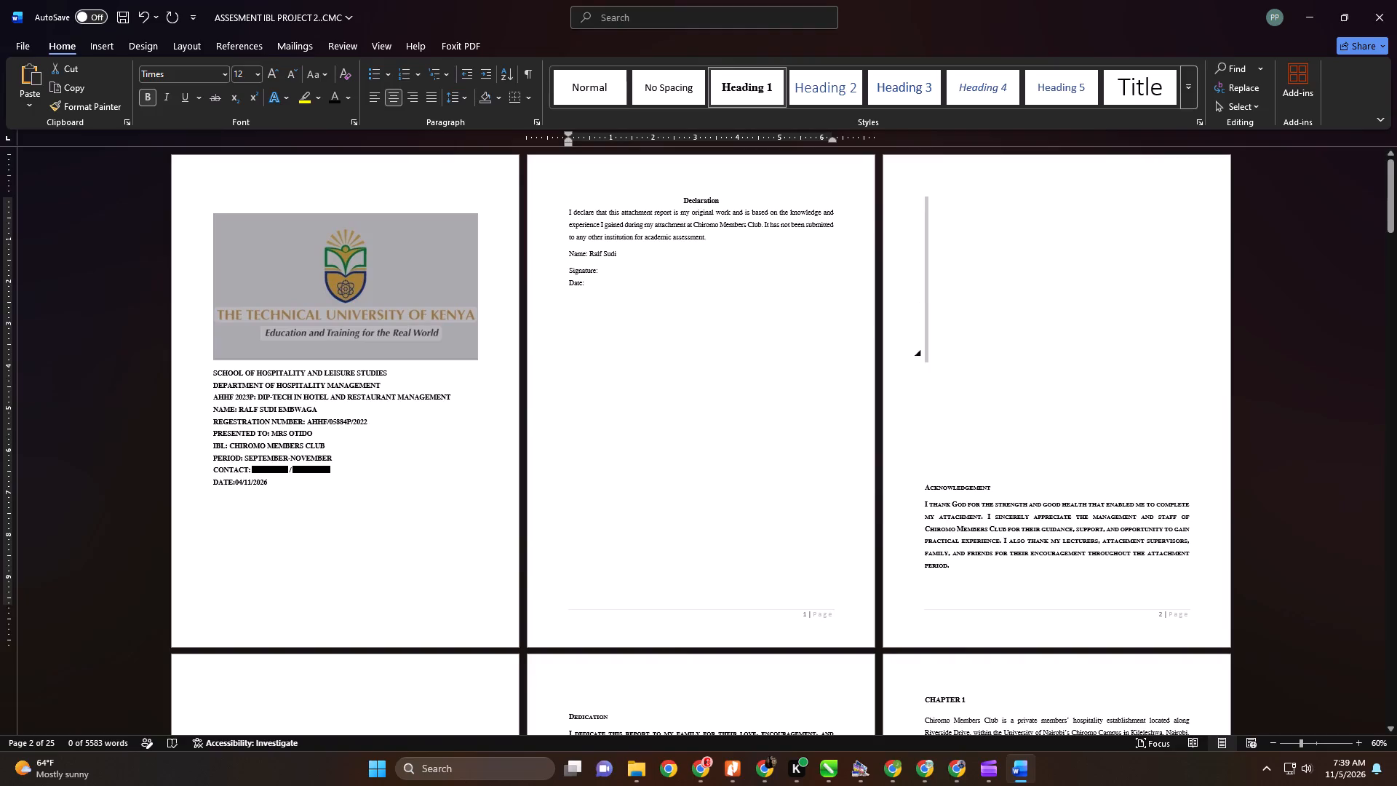
left_click_drag(963, 382, 987, 461)
left_click(344, 78)
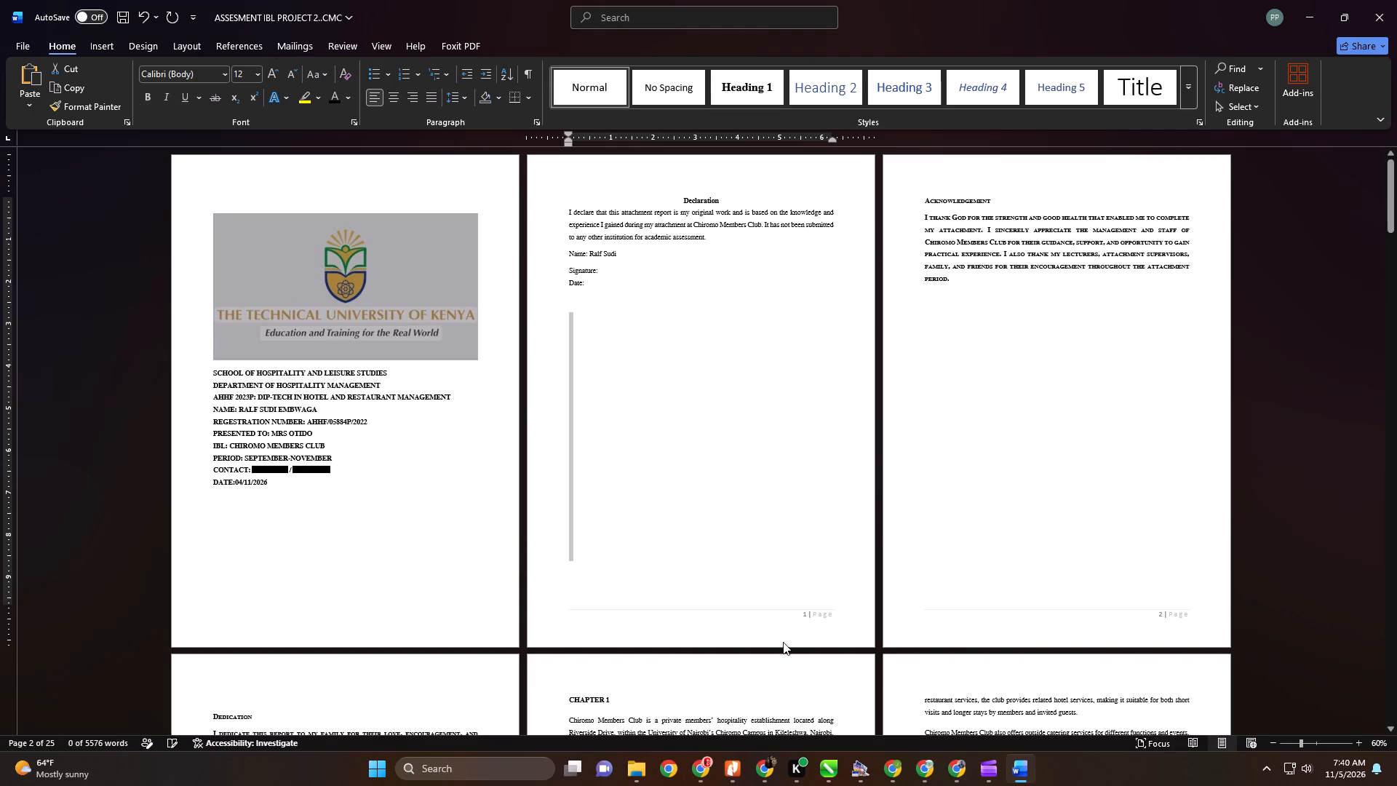
Switch to CorelDRAW and create a new A4 portrait document in RGB at 300 dpi.
left_click(832, 766)
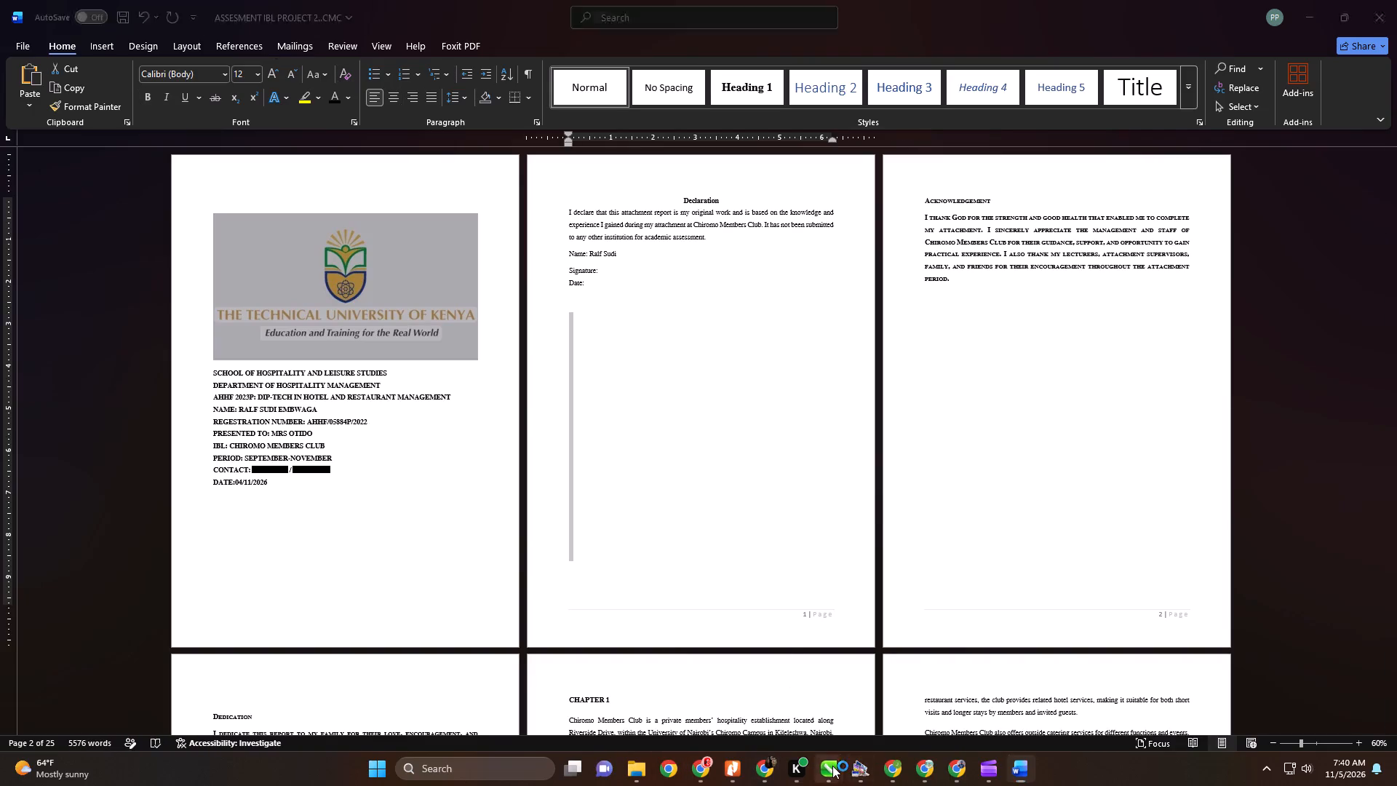
left_click(117, 86)
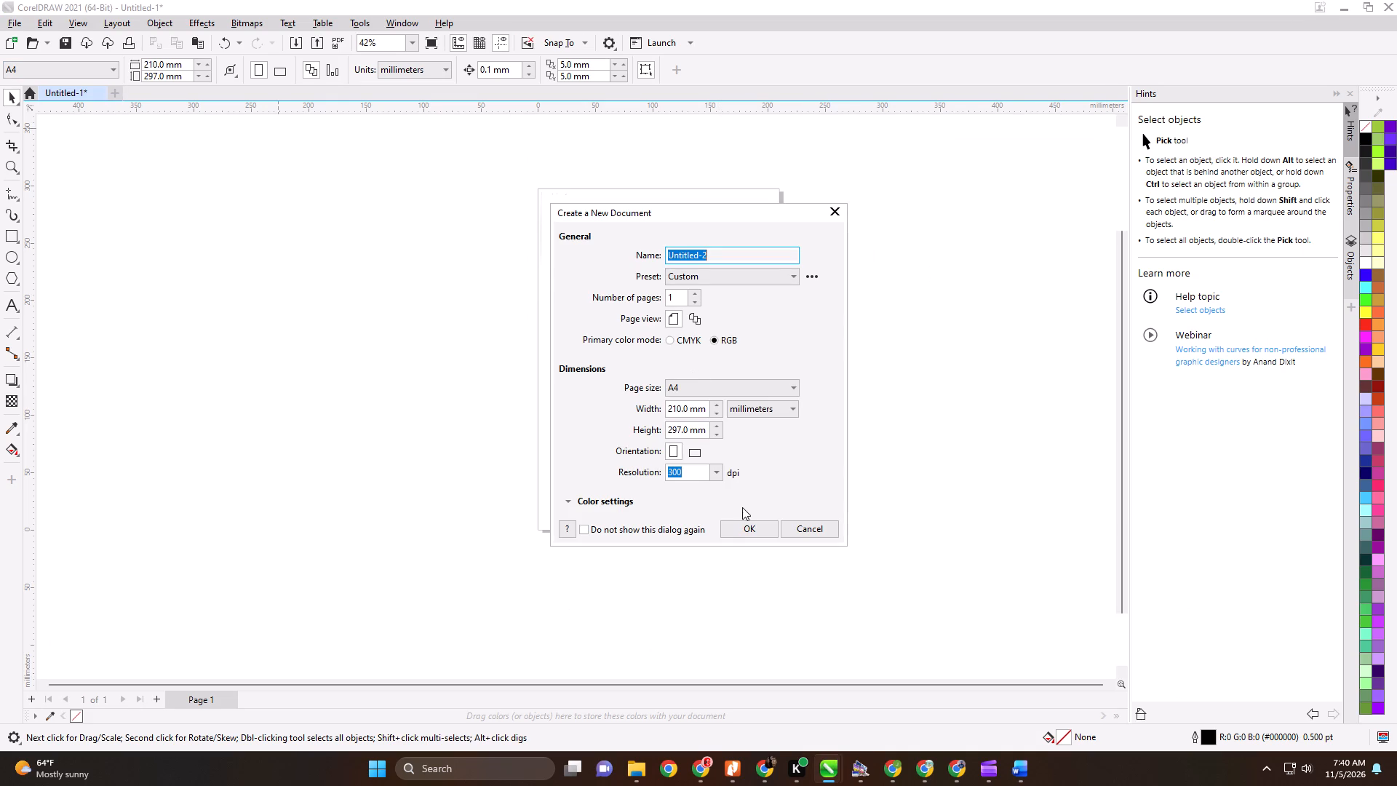
left_click(751, 531)
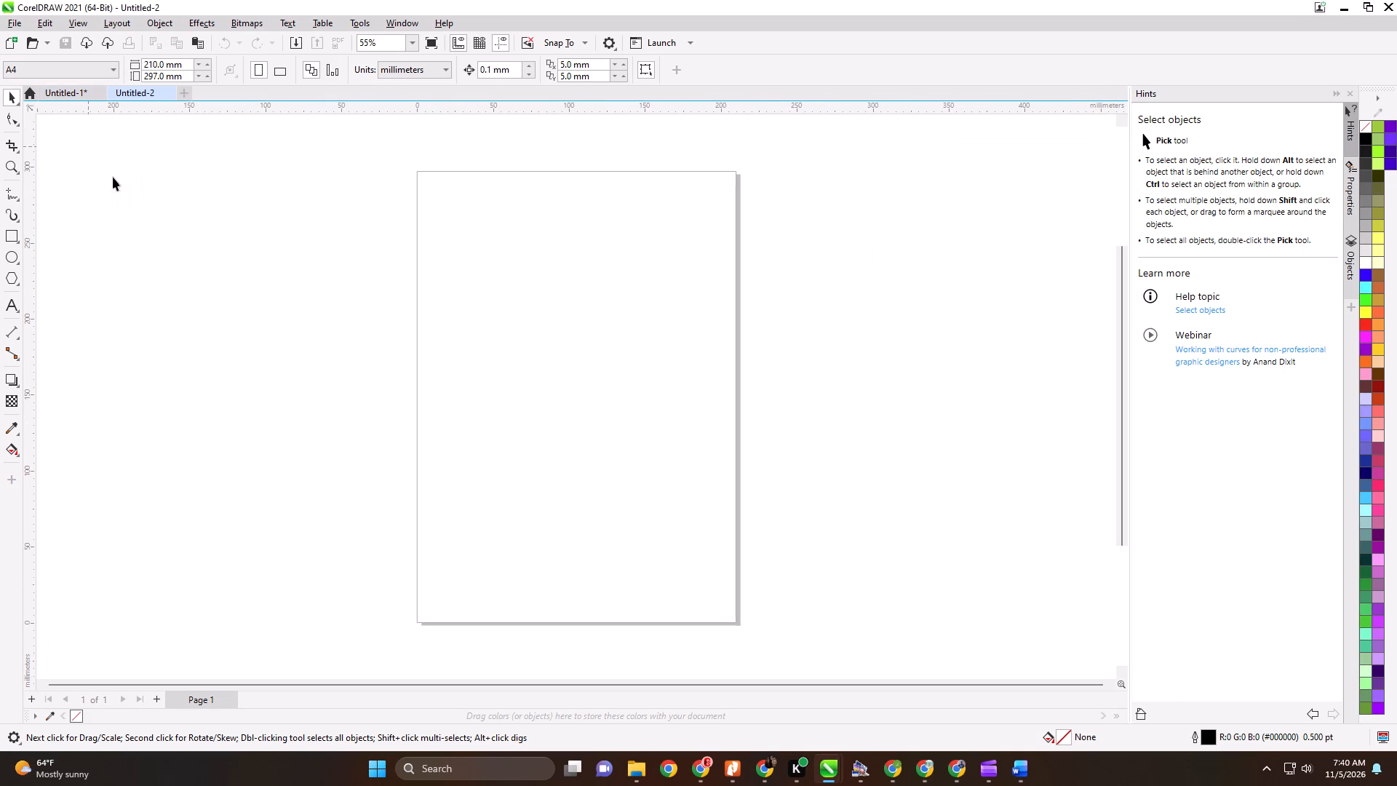
Close the Untitled-1 drawing without saving its changes.
left_click(84, 95)
left_click(97, 94)
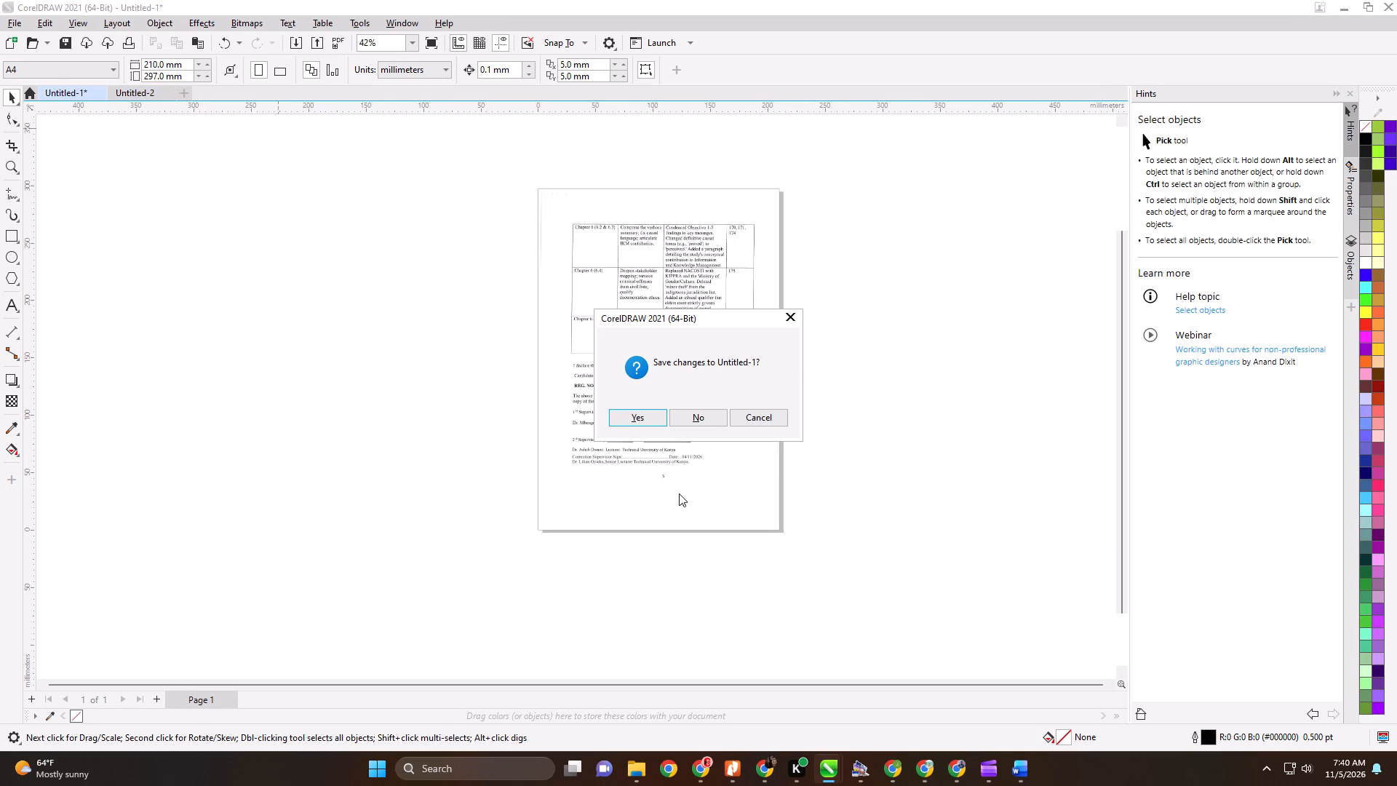
left_click(700, 421)
Set the new drawing's page size to A1.
scroll(776, 531, "down", 1)
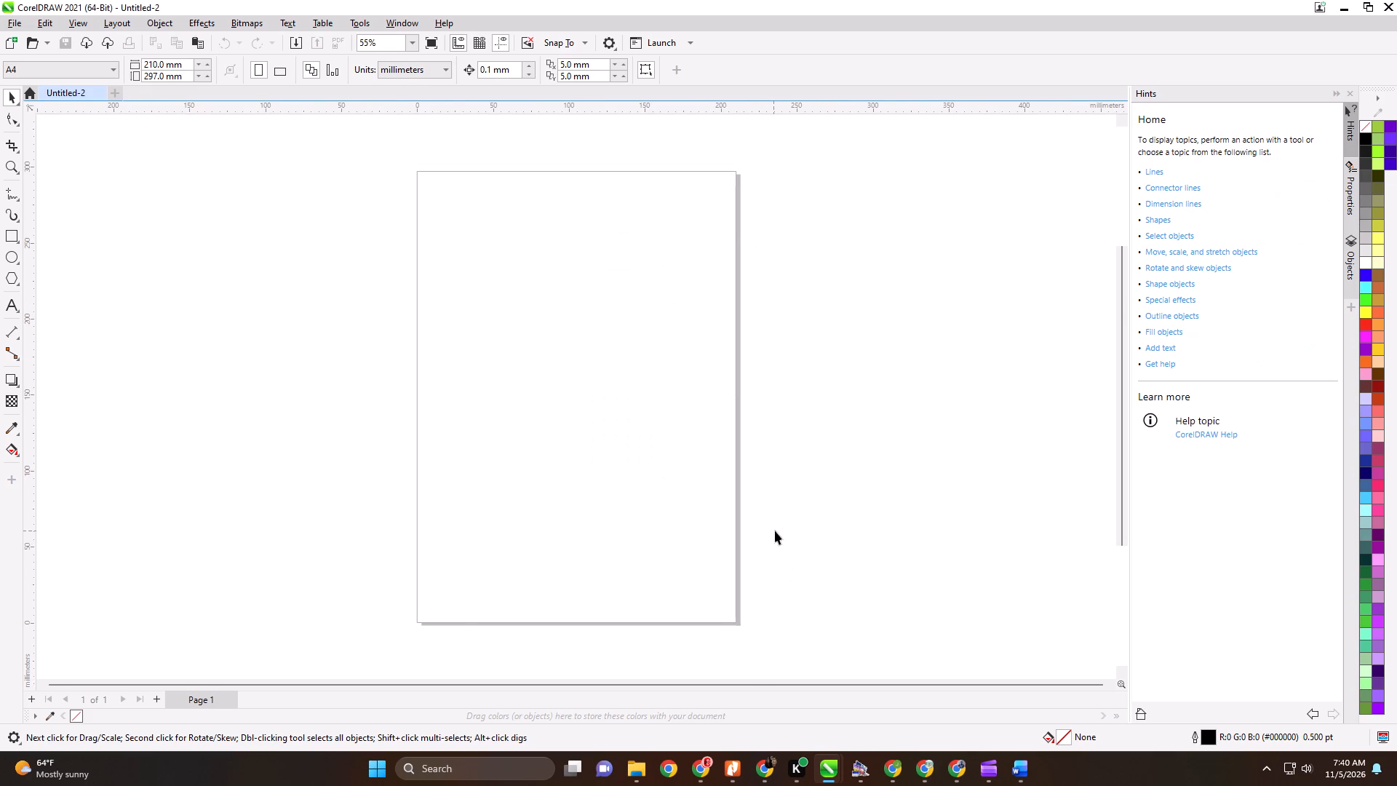
scroll(775, 531, "down", 2)
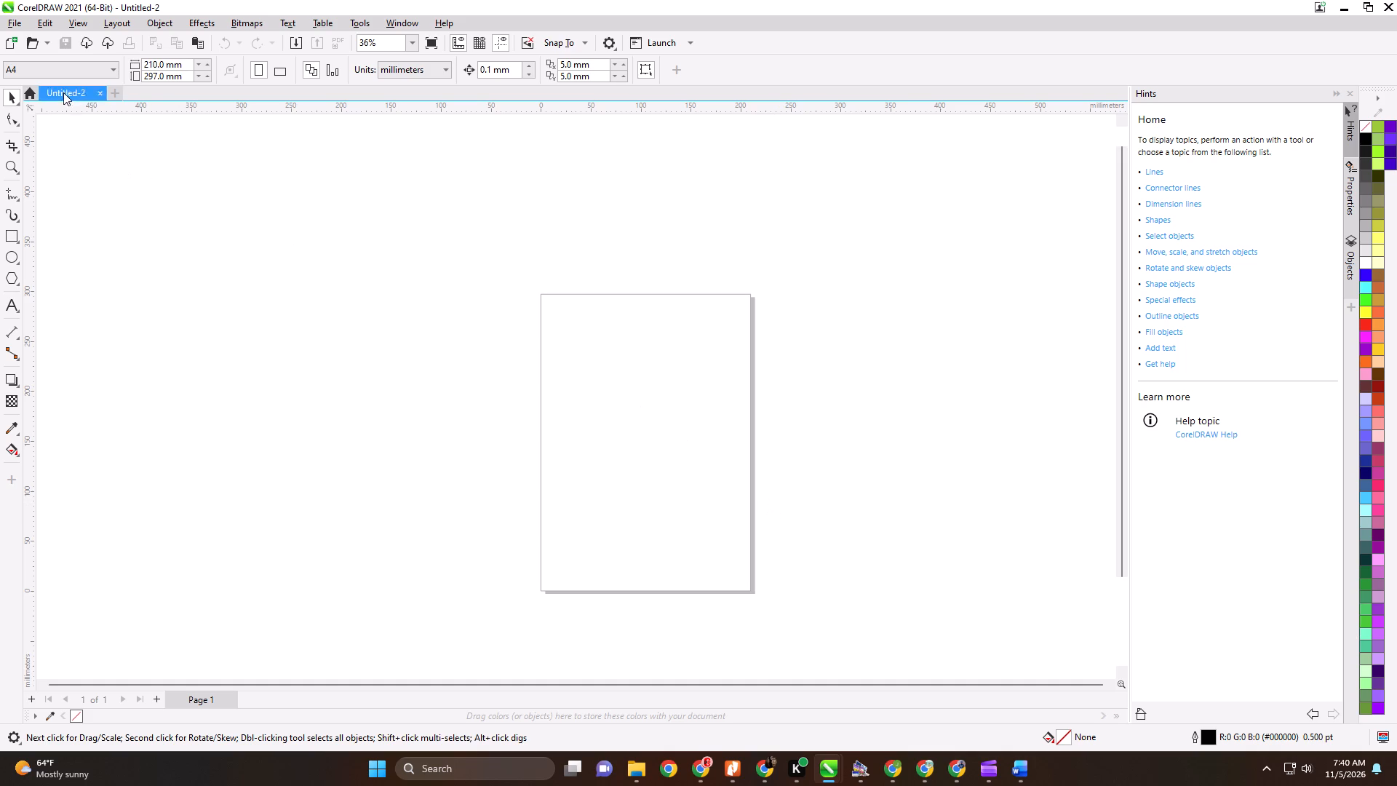
left_click(115, 71)
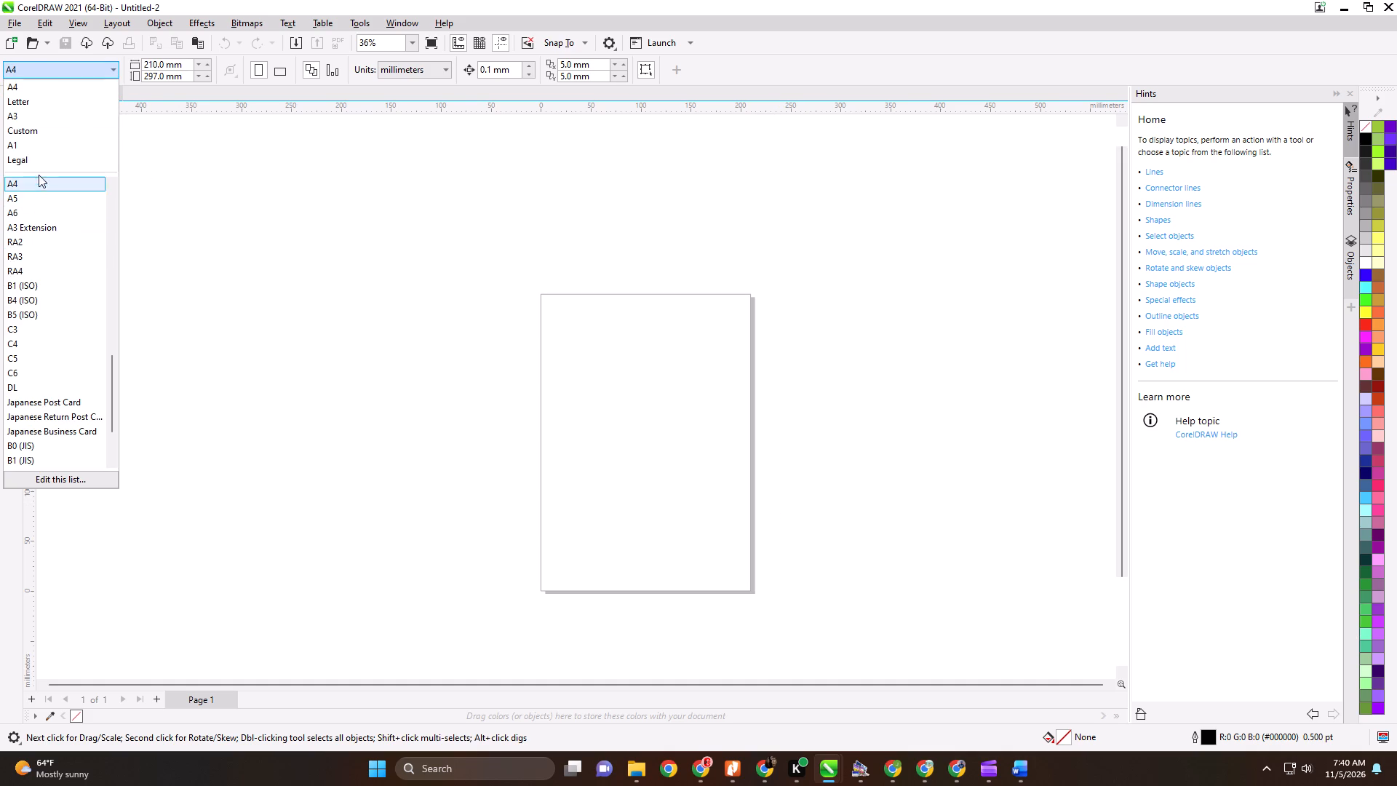
left_click(39, 147)
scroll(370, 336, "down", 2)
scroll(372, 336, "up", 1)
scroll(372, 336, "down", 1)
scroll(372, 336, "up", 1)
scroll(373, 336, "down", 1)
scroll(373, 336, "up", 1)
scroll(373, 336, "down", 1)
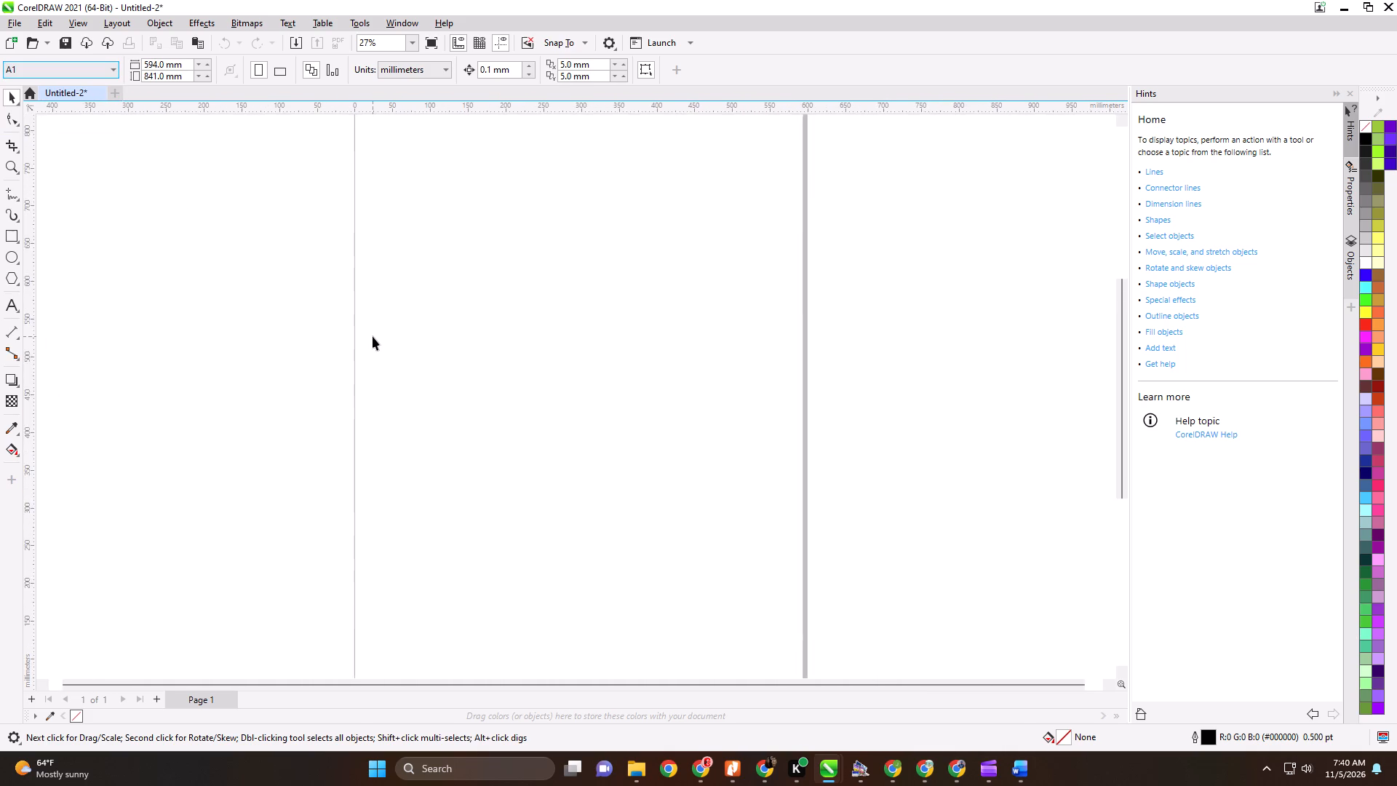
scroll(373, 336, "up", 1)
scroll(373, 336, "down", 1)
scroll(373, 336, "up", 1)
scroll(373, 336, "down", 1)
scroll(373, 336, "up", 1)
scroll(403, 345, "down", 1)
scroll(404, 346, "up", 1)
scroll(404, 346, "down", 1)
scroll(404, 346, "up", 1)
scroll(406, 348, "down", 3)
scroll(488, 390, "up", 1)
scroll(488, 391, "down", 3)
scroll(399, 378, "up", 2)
Switch to the File Explorer window showing the Downloads folder.
left_click(630, 766)
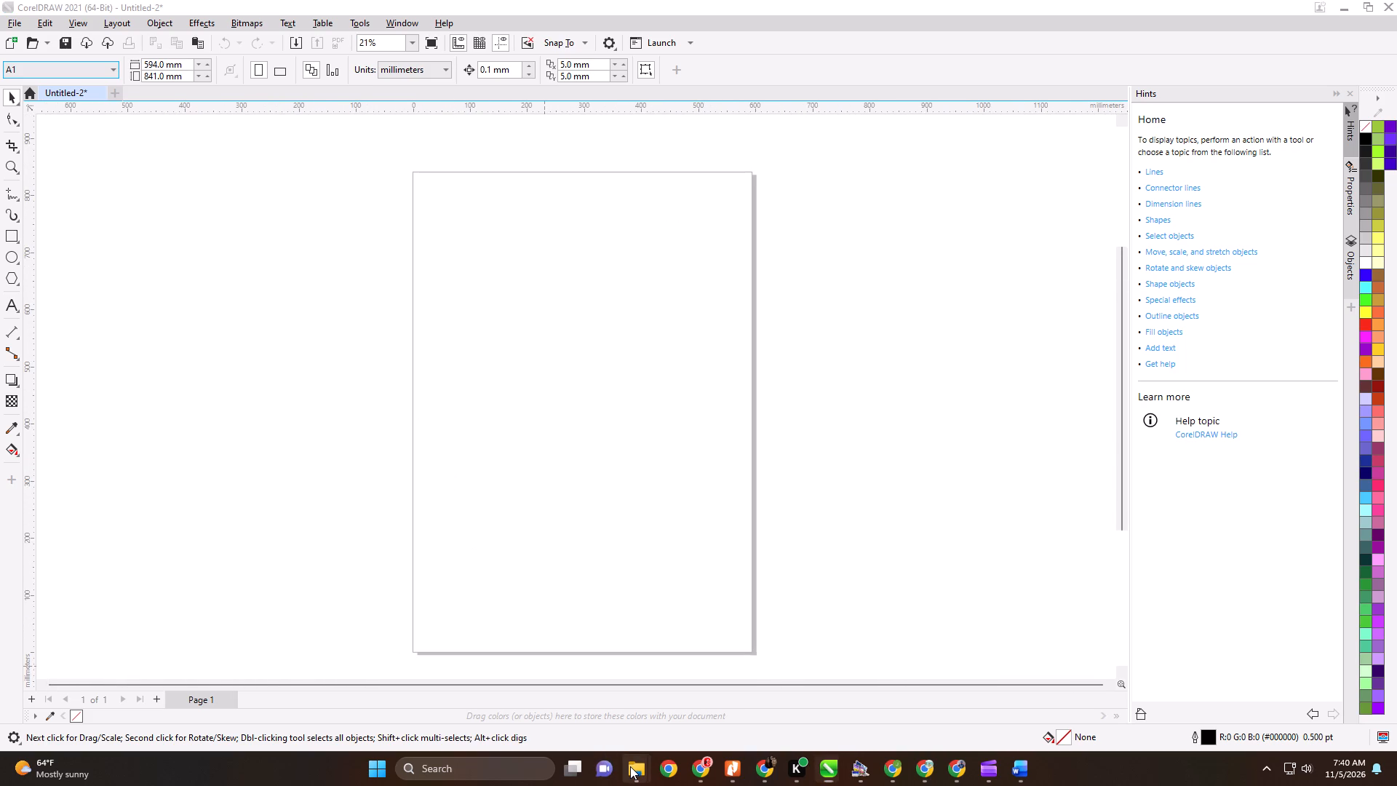
left_click(824, 704)
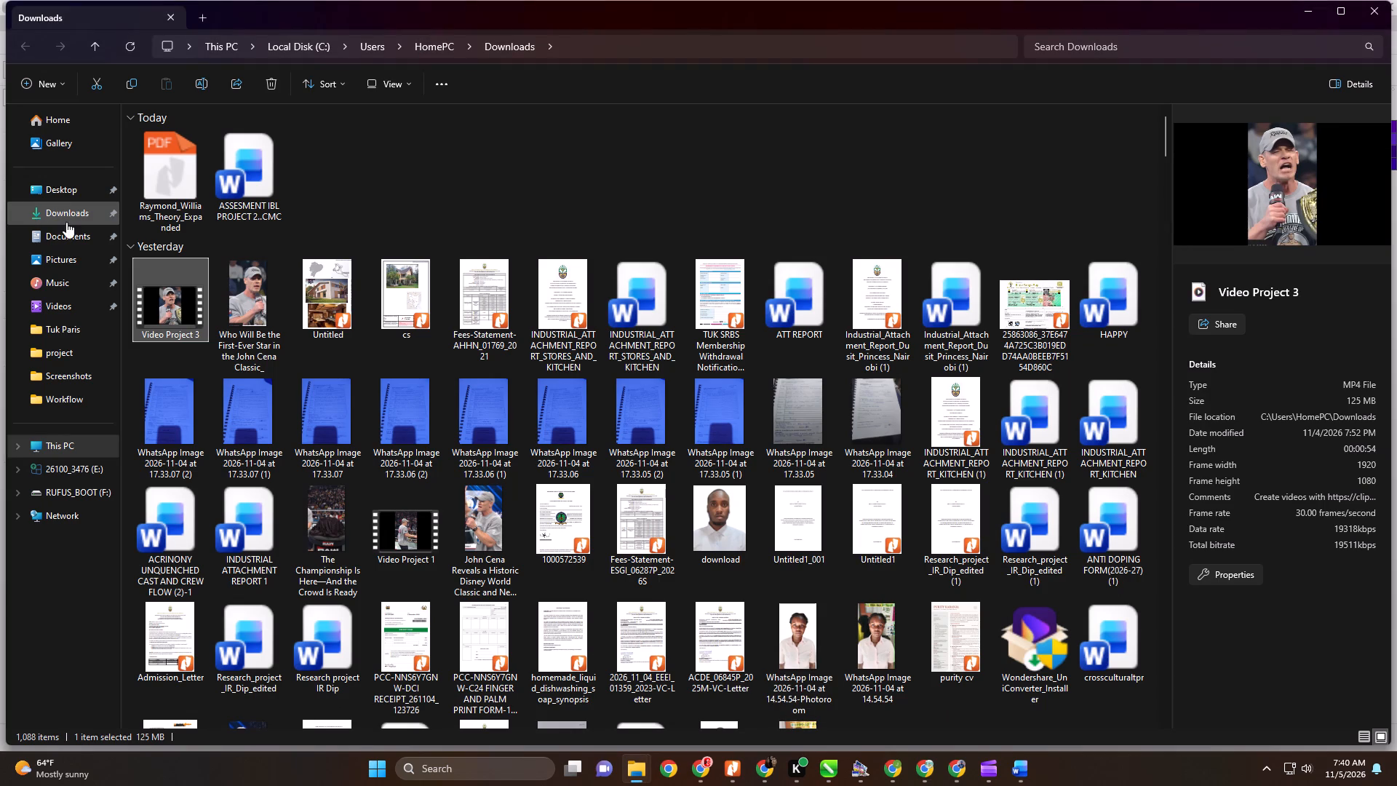
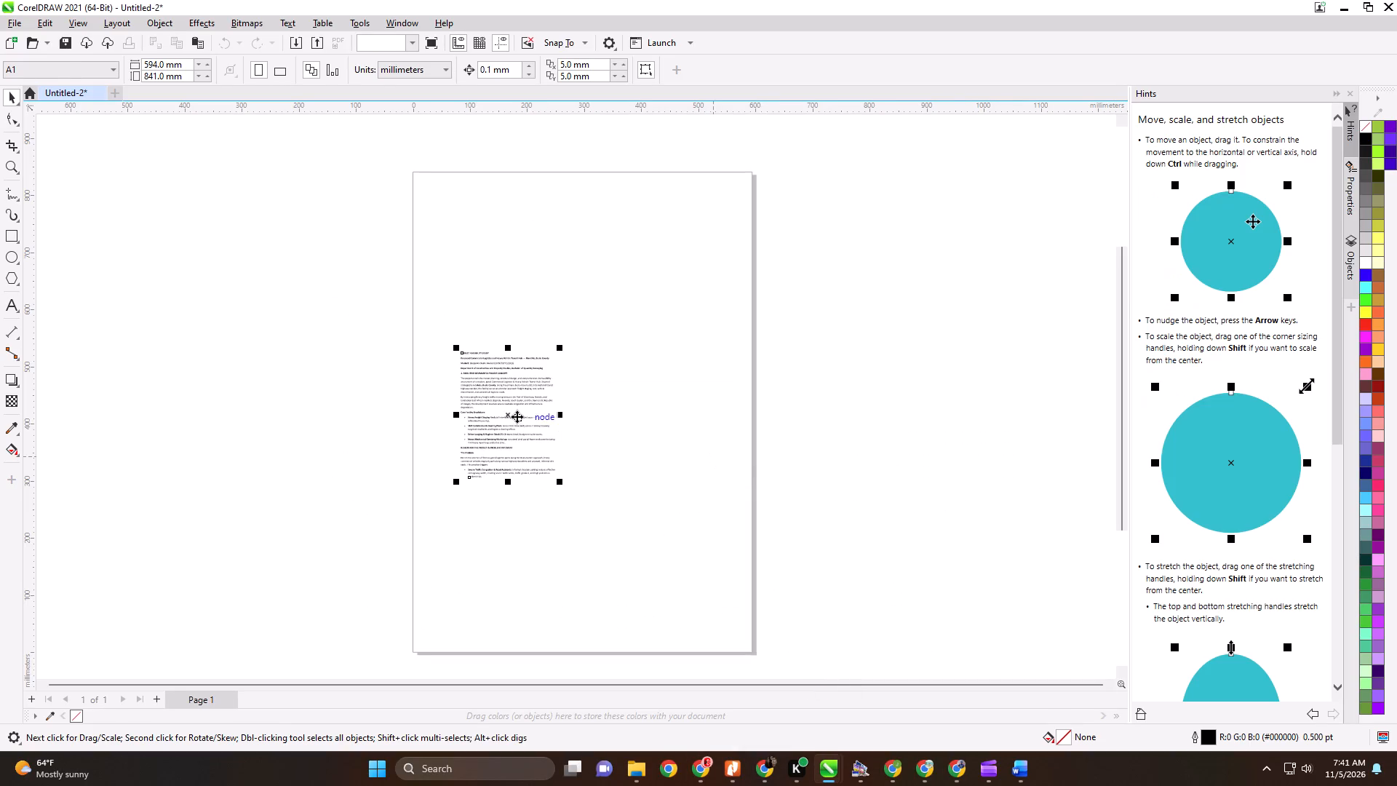
Move the imported first page of text to the A1 page's upper-left corner.
left_click_drag(517, 416, 479, 250)
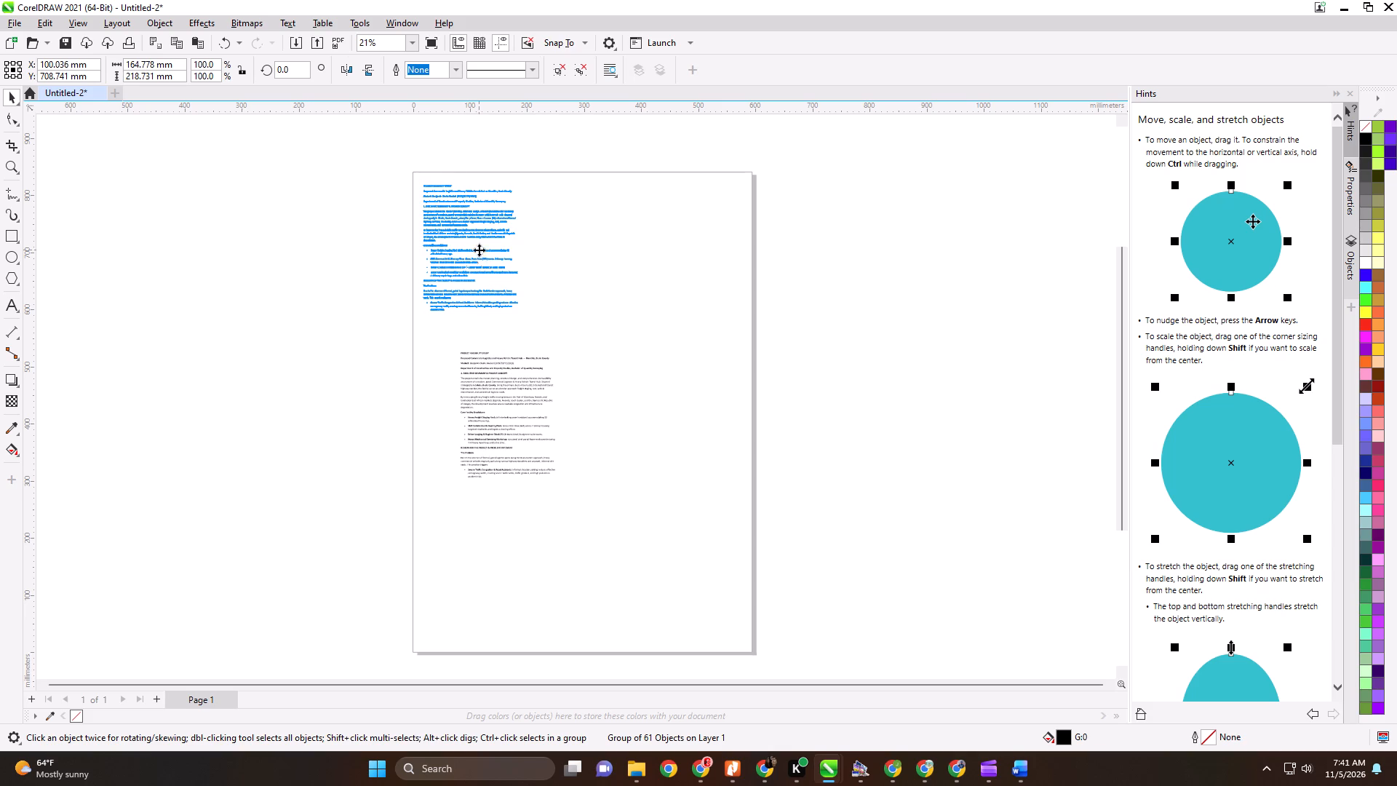
Import page 2 of the leo PDF from Downloads and place it beside the first page, along the A1 sheet's top edge.
left_click(630, 760)
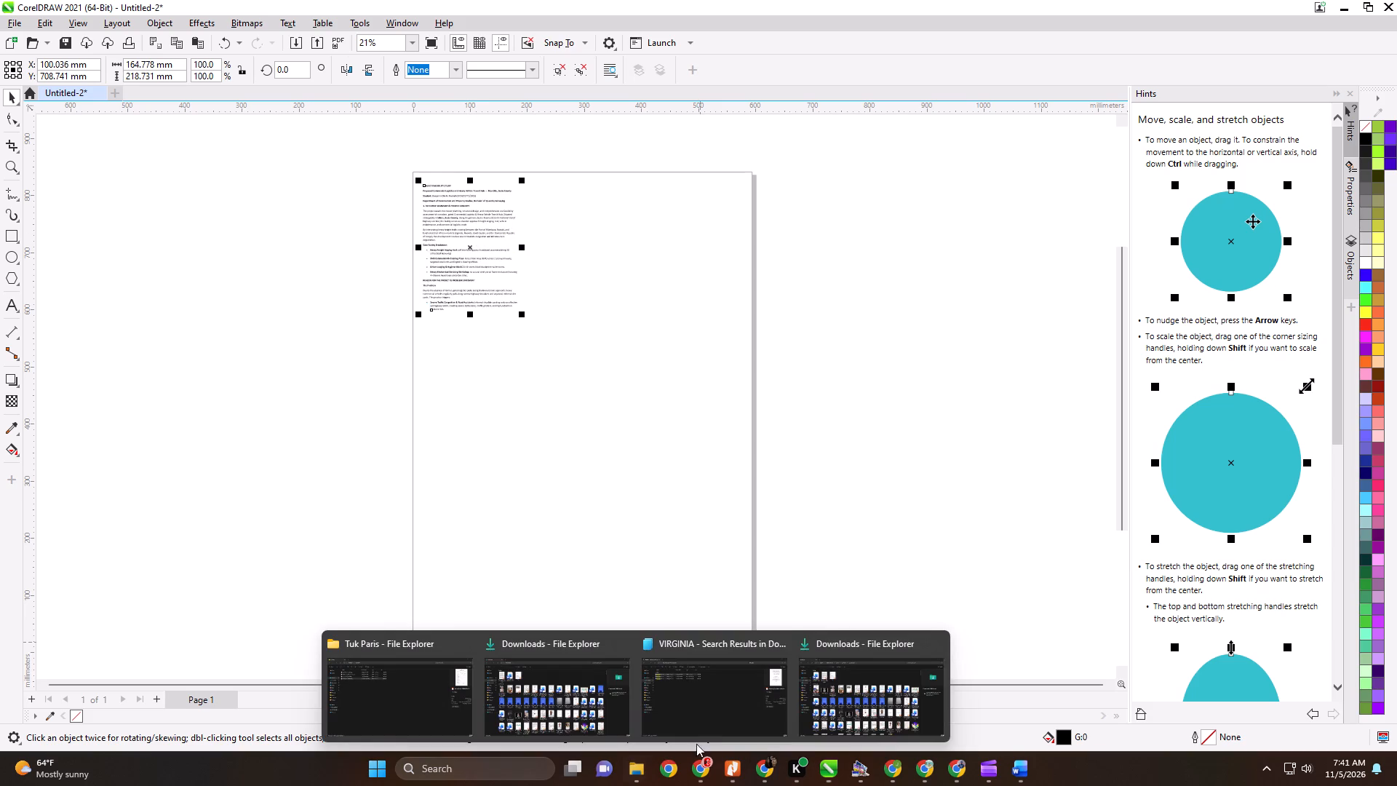
left_click(836, 698)
left_click(346, 189)
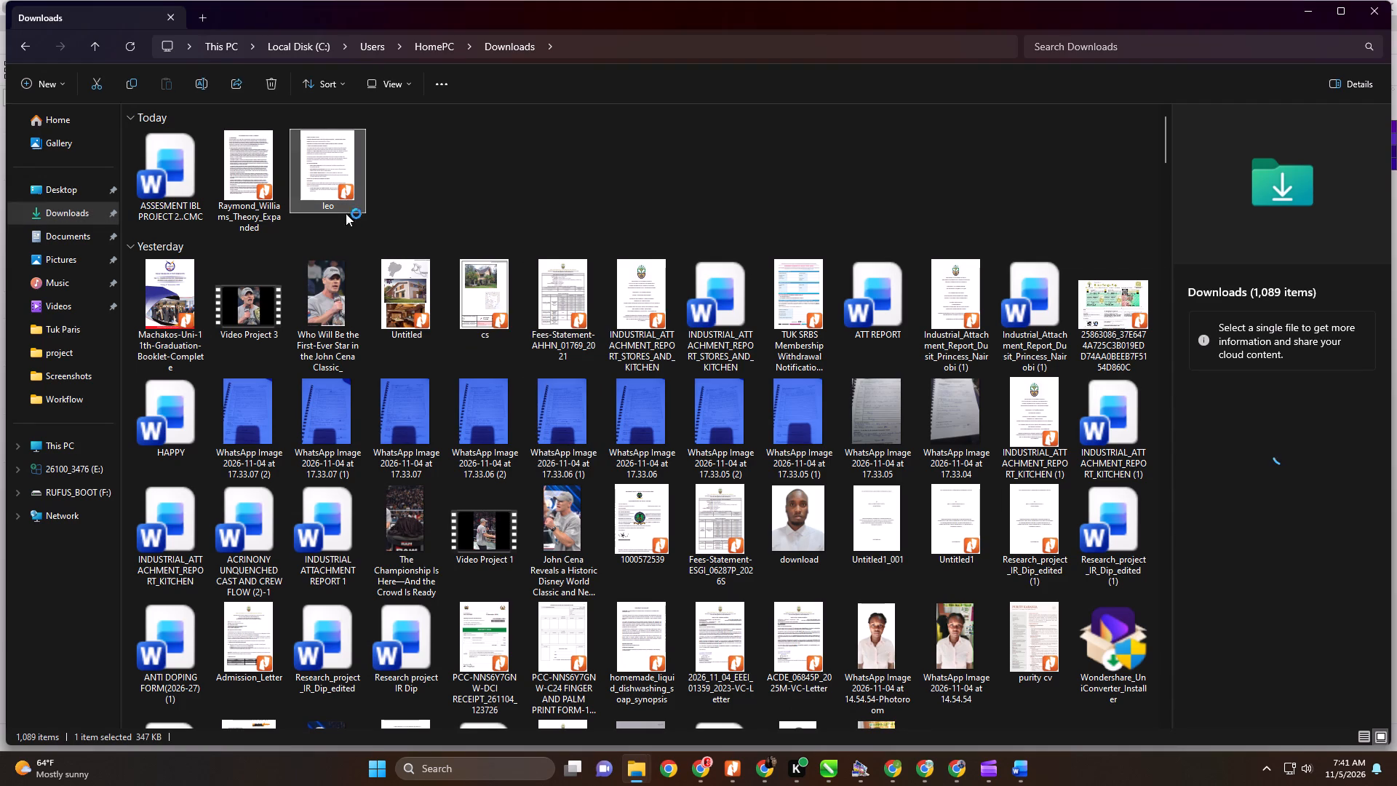
left_click_drag(338, 192, 824, 766)
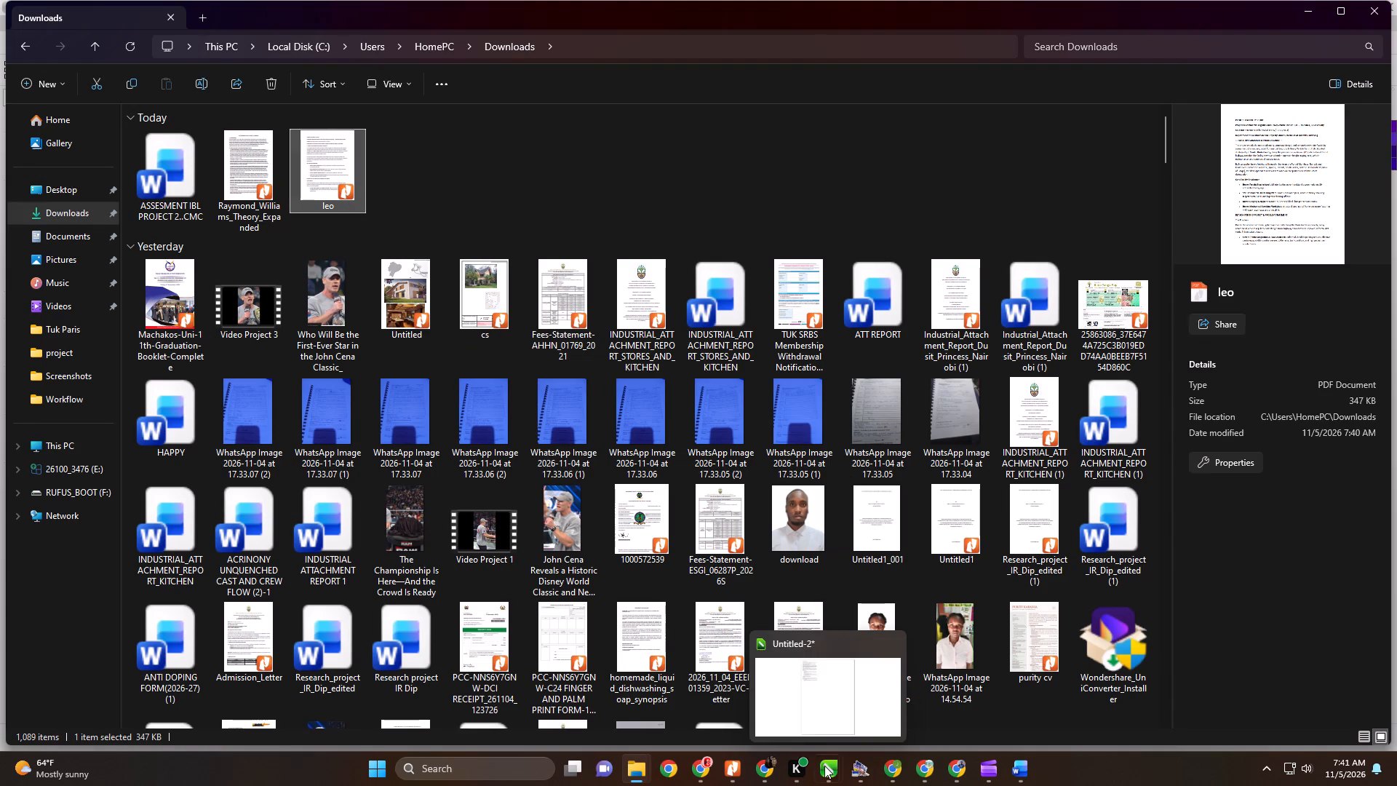
left_click_drag(824, 766, 819, 694)
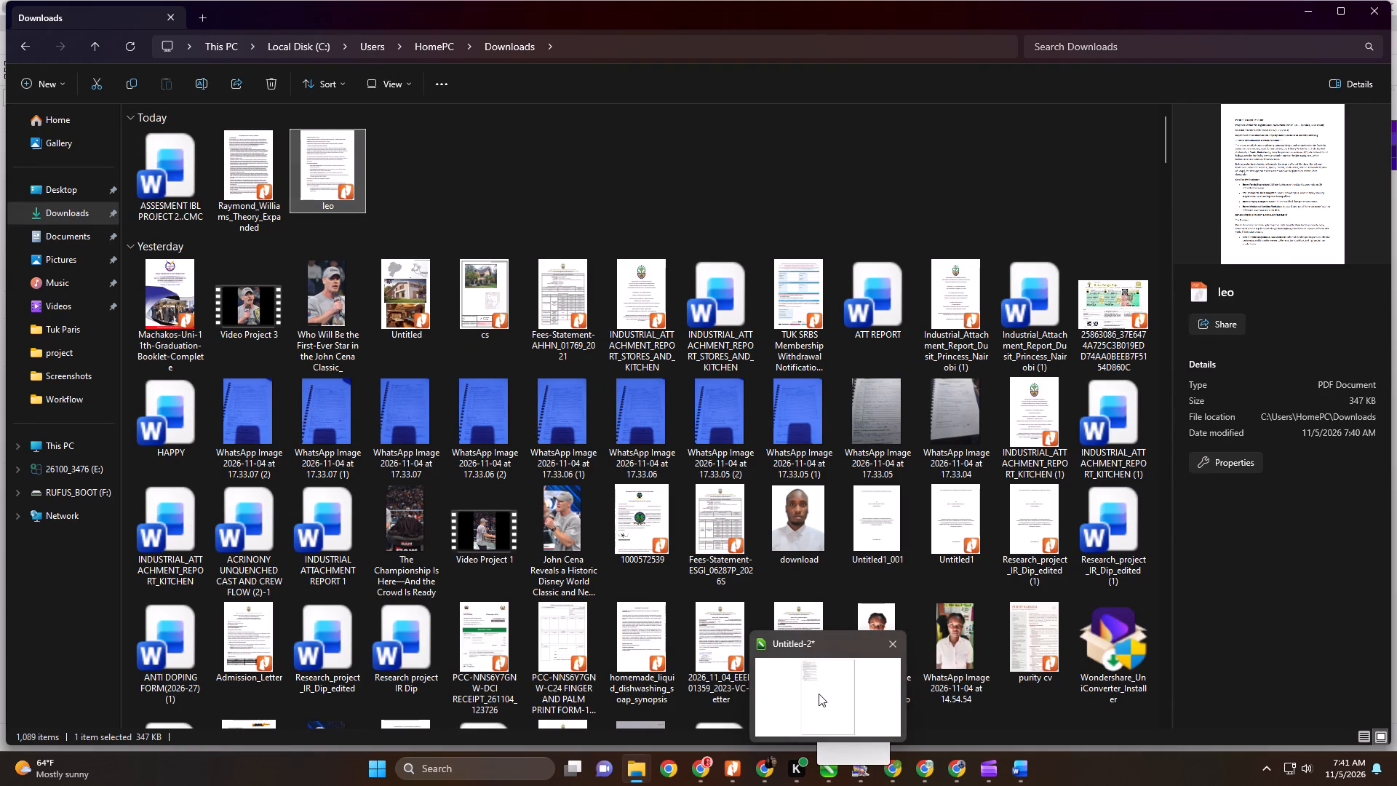
left_click_drag(819, 694, 640, 494)
left_click_drag(623, 391, 597, 396)
key("2")
left_click(707, 453)
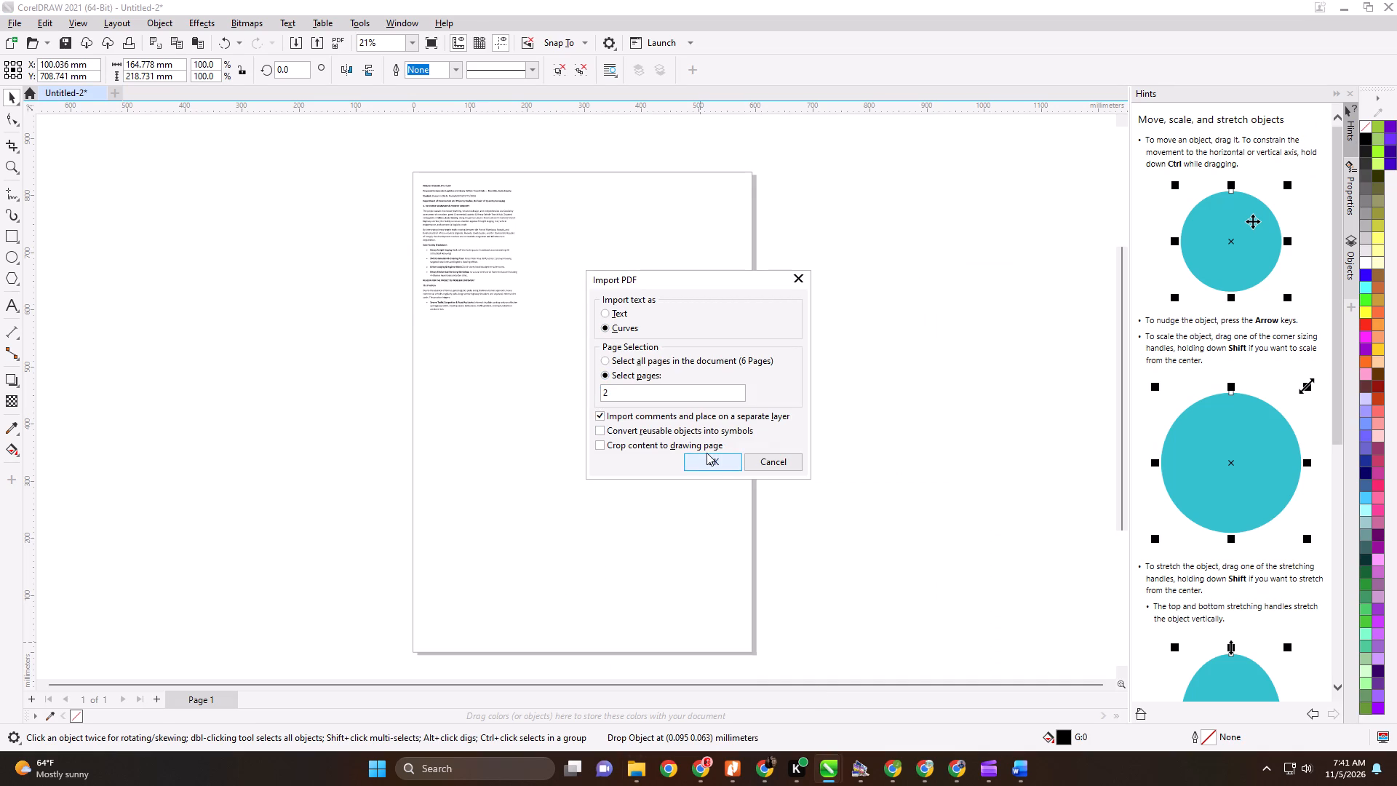
left_click(708, 459)
left_click_drag(656, 503, 618, 426)
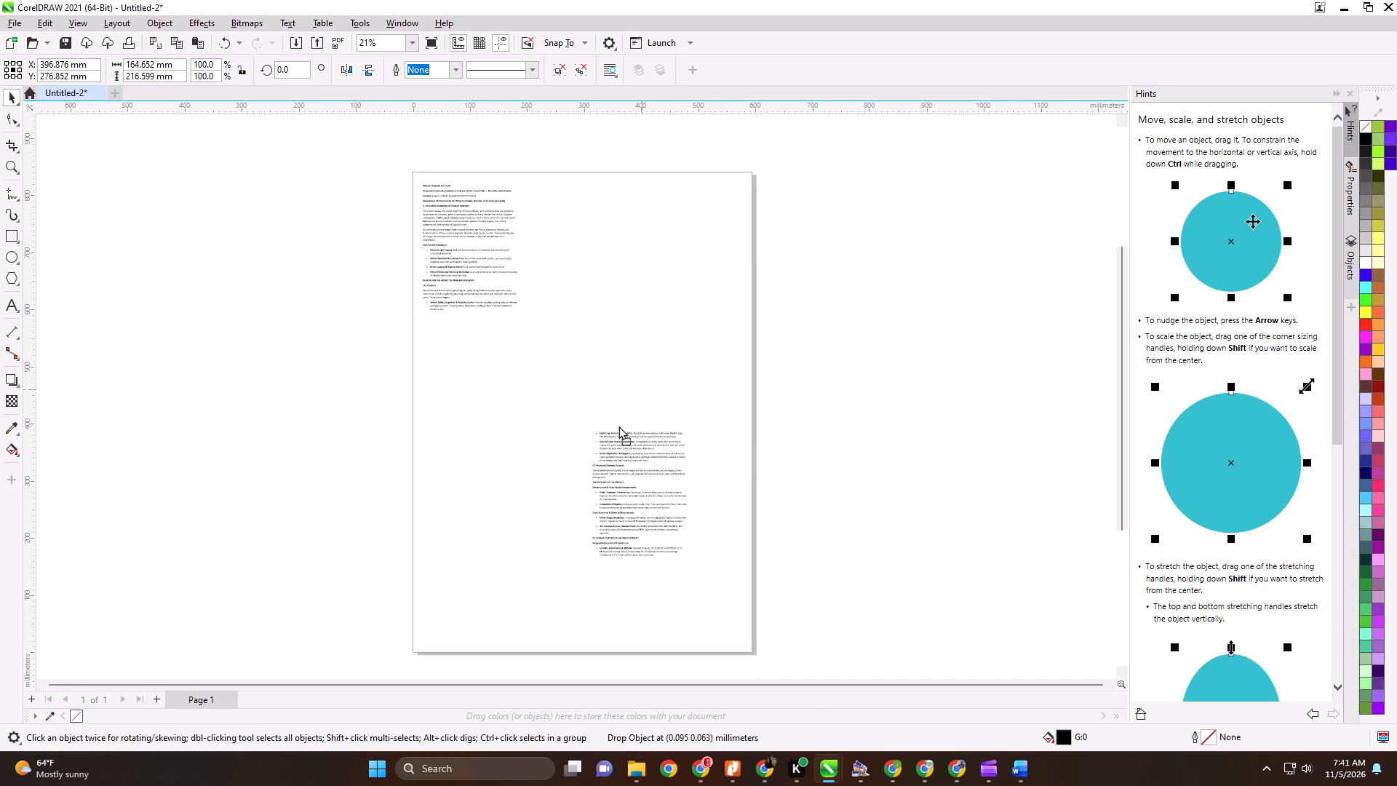
left_click_drag(618, 426, 589, 259)
Import page 3 of the leo PDF from Downloads and place it in the A1 sheet's upper-right corner, beside page 2.
left_click(645, 770)
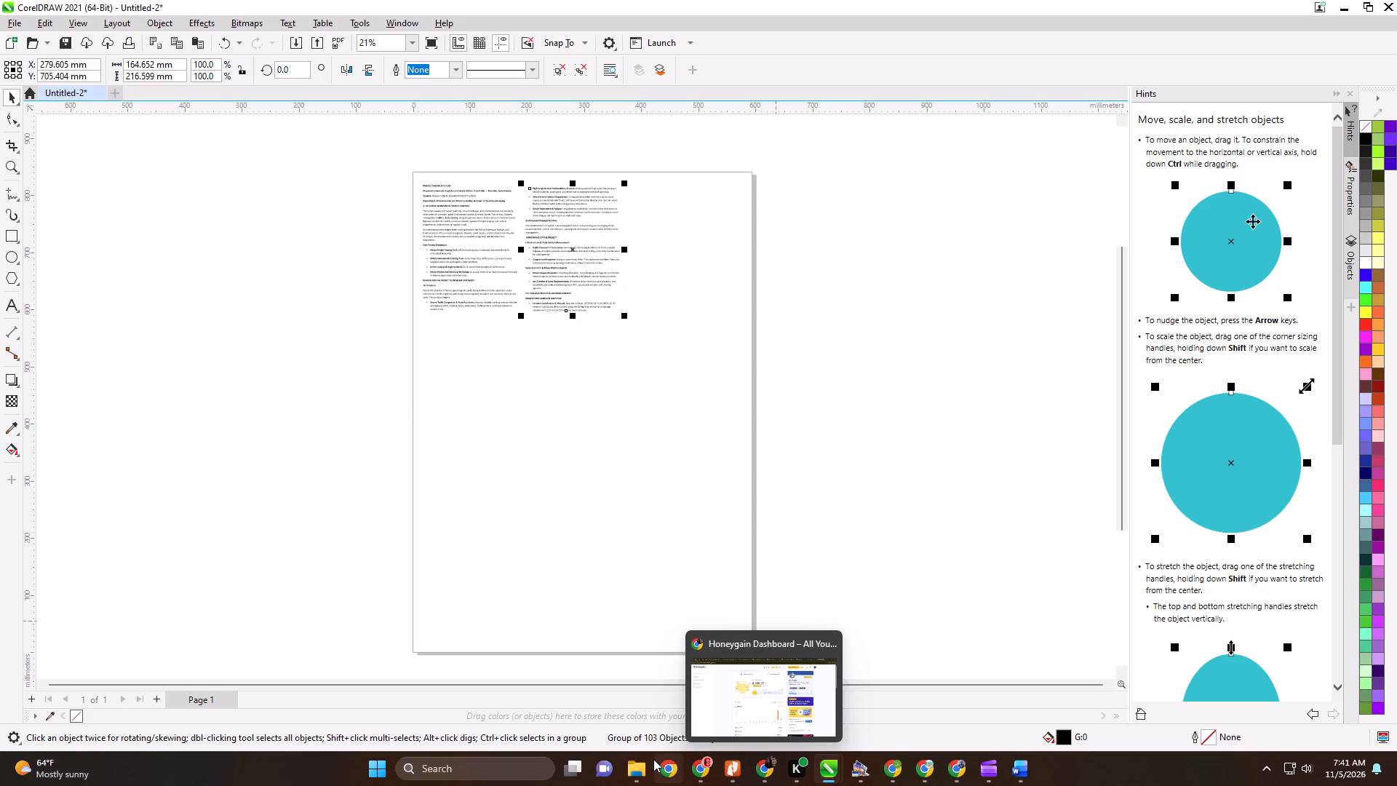
left_click(852, 692)
left_click_drag(349, 201, 845, 672)
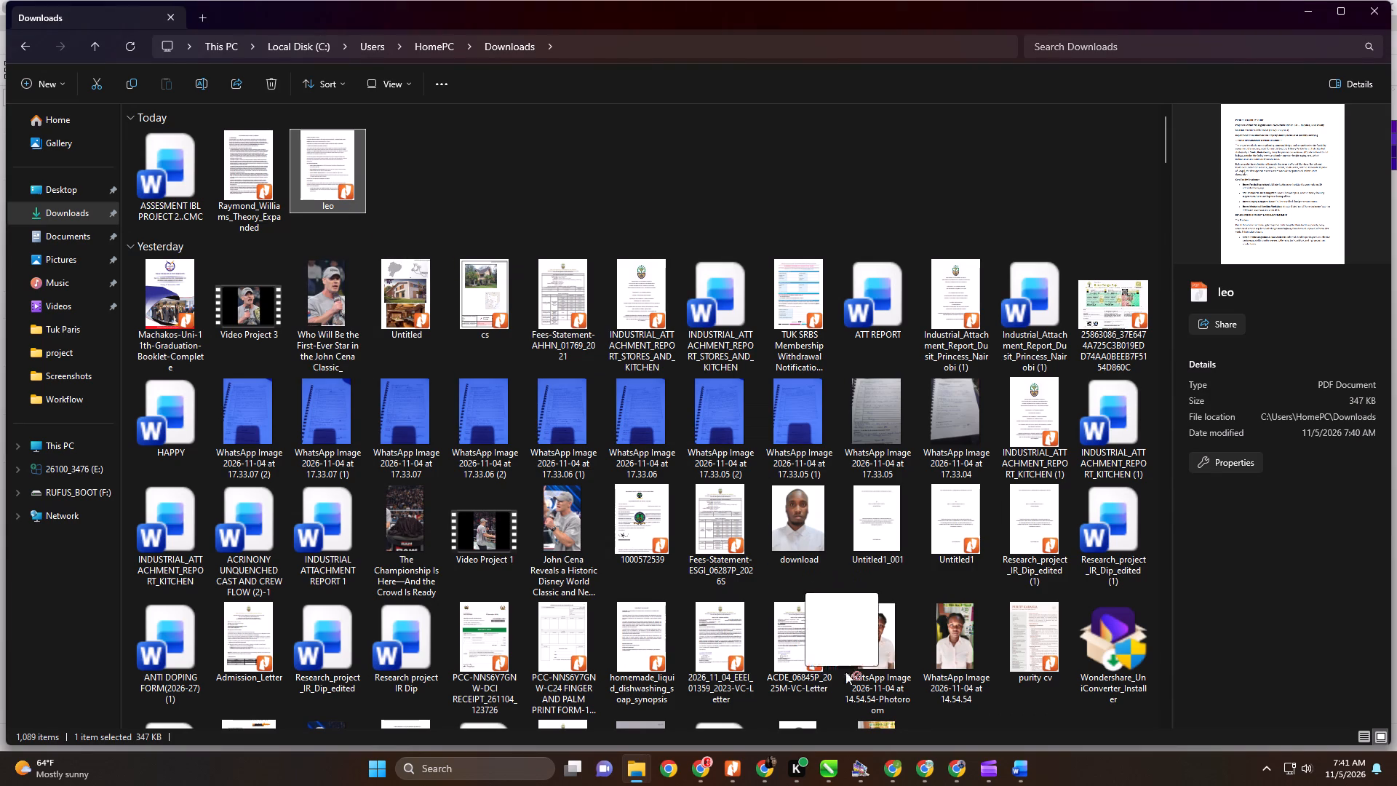
left_click_drag(845, 672, 836, 753)
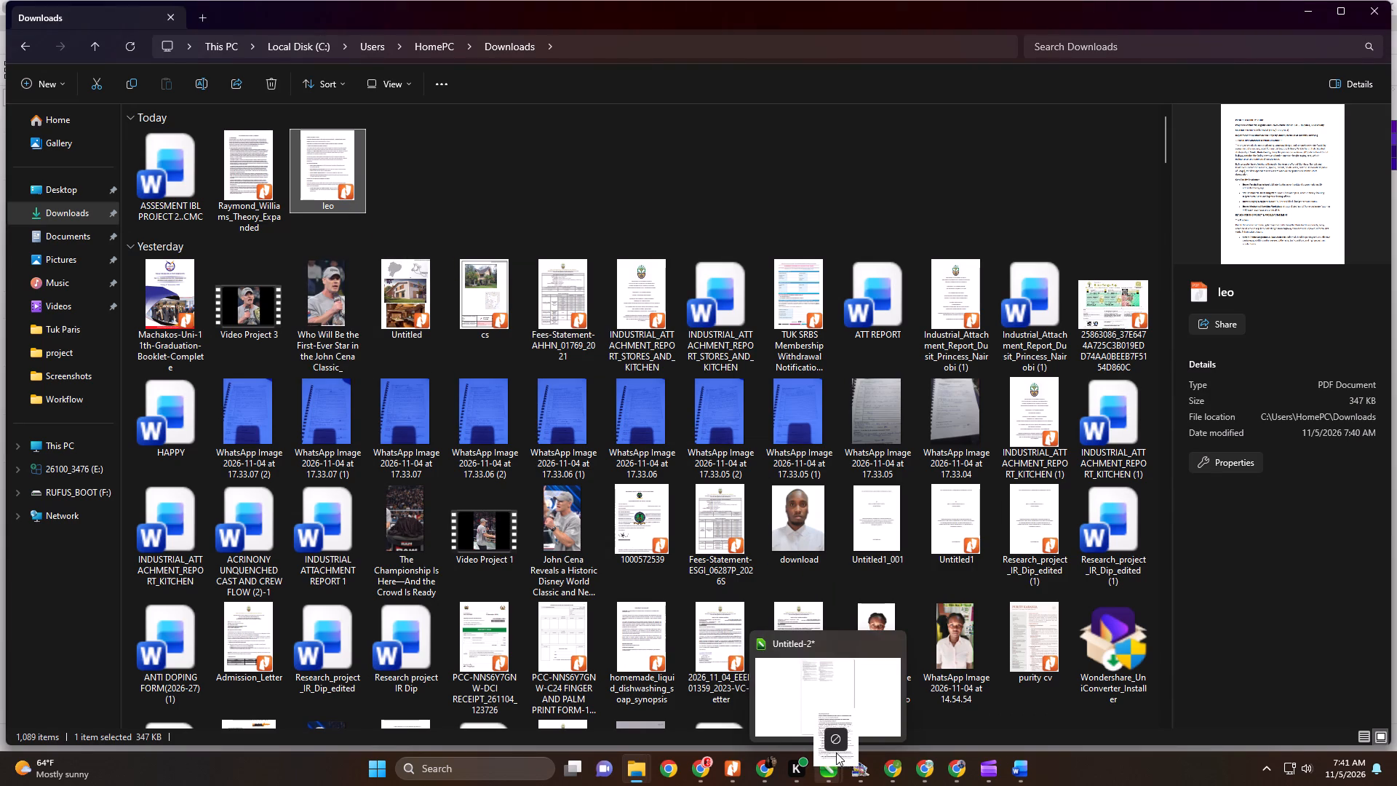
left_click_drag(836, 753, 600, 465)
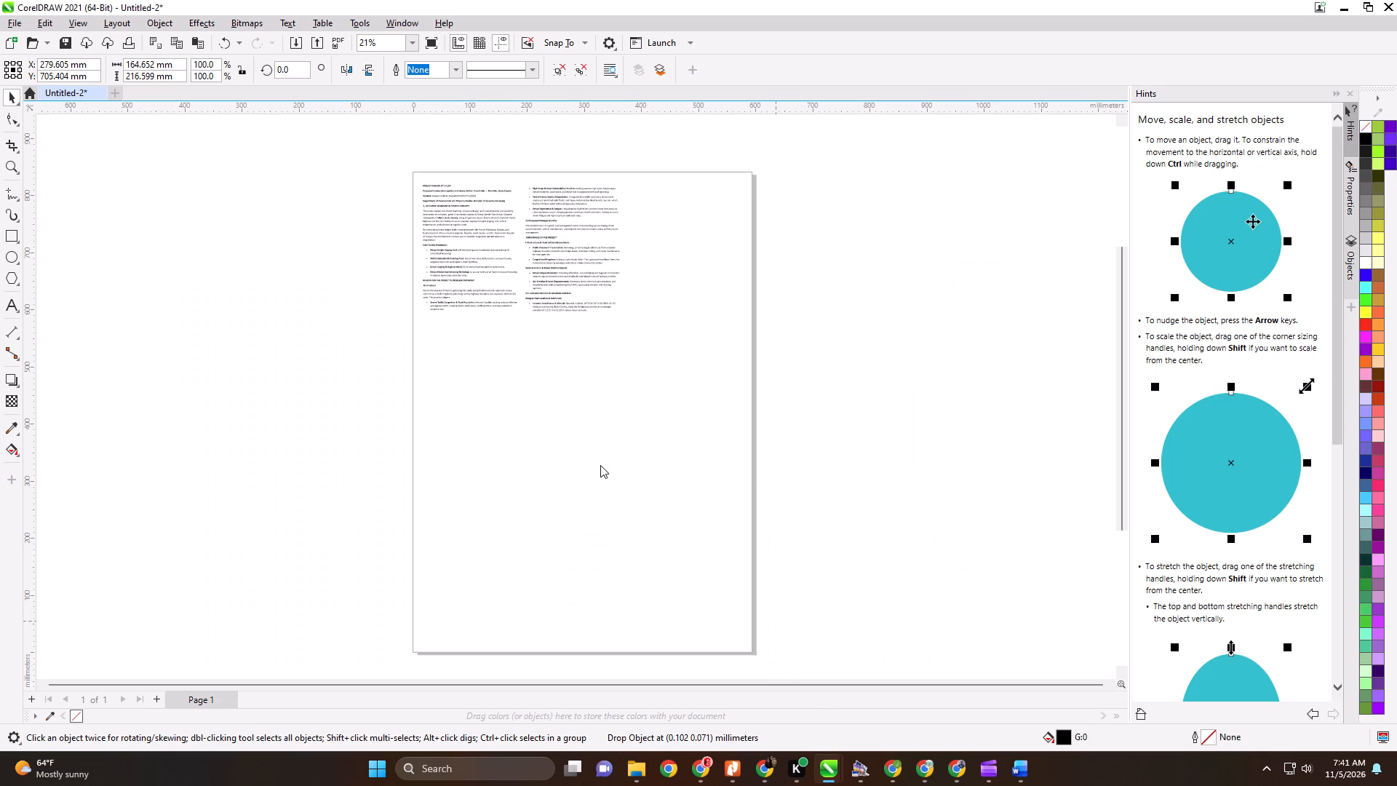
left_click(613, 384)
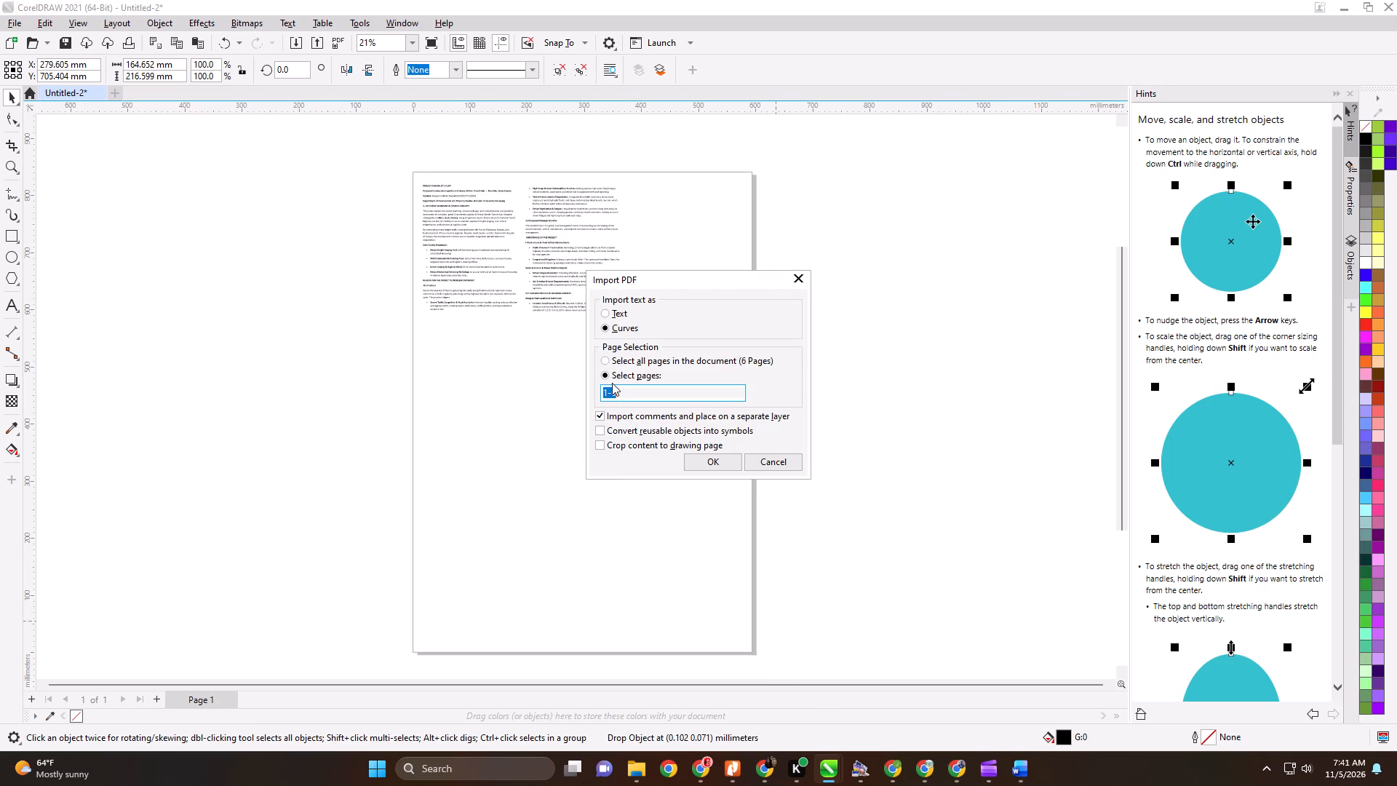
key("3")
left_click(702, 462)
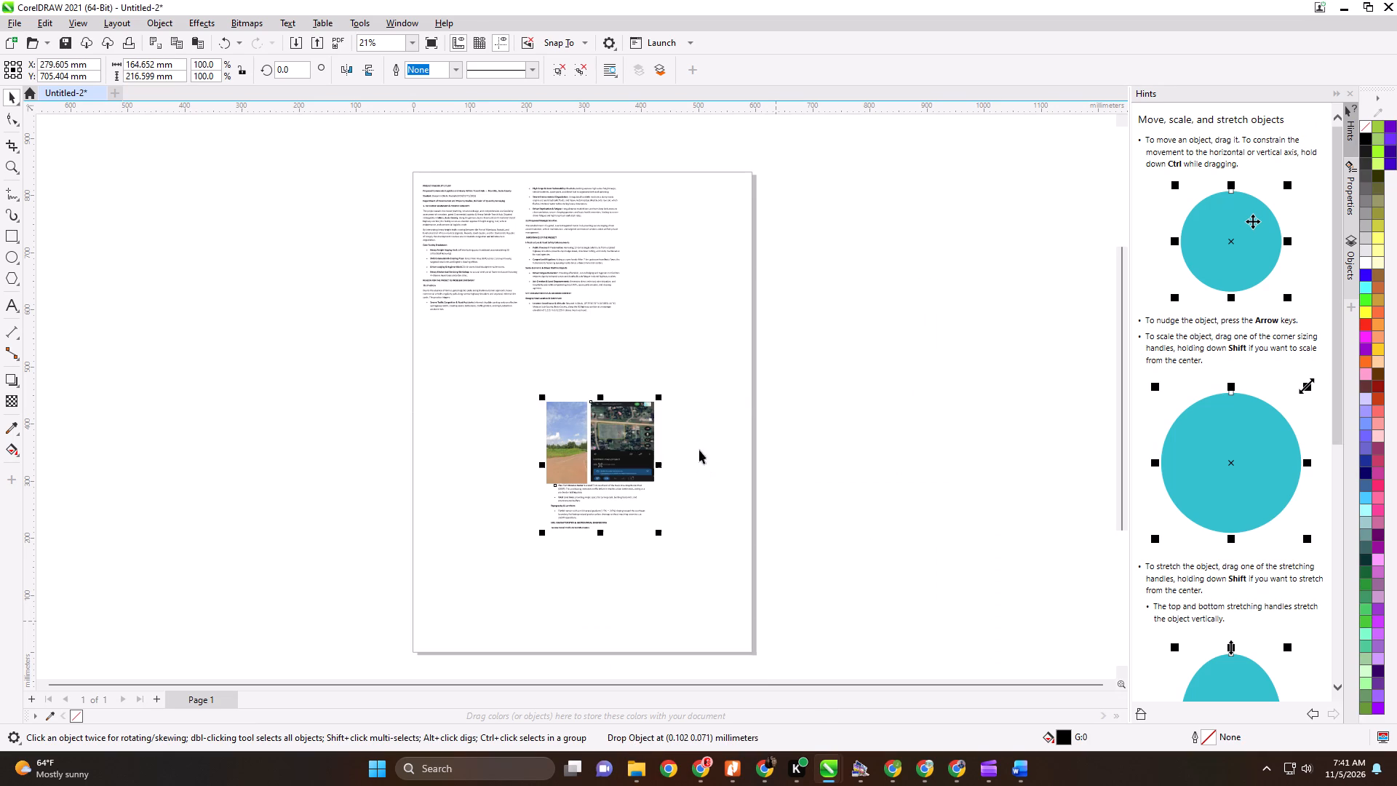
left_click_drag(594, 448, 673, 236)
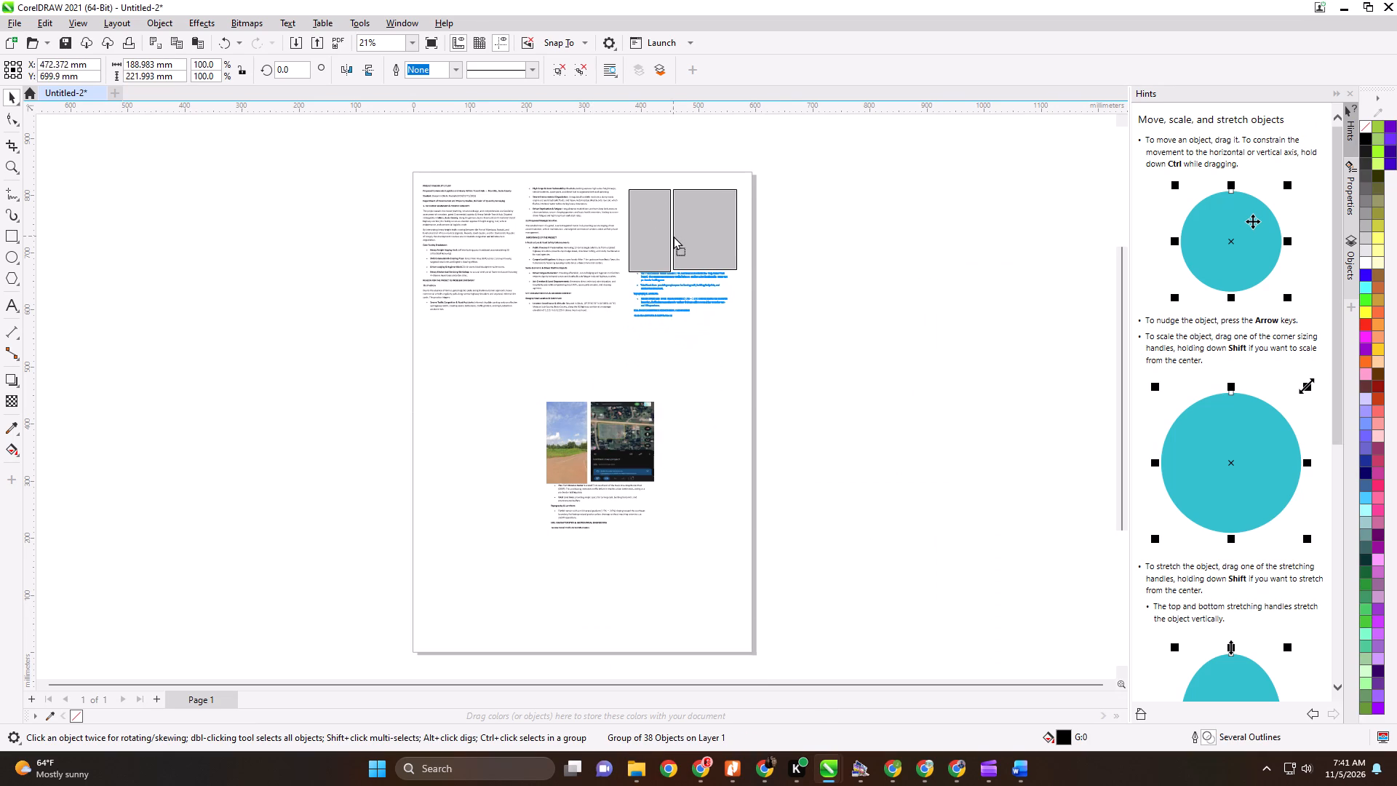
left_click_drag(673, 236, 679, 235)
left_click(911, 417)
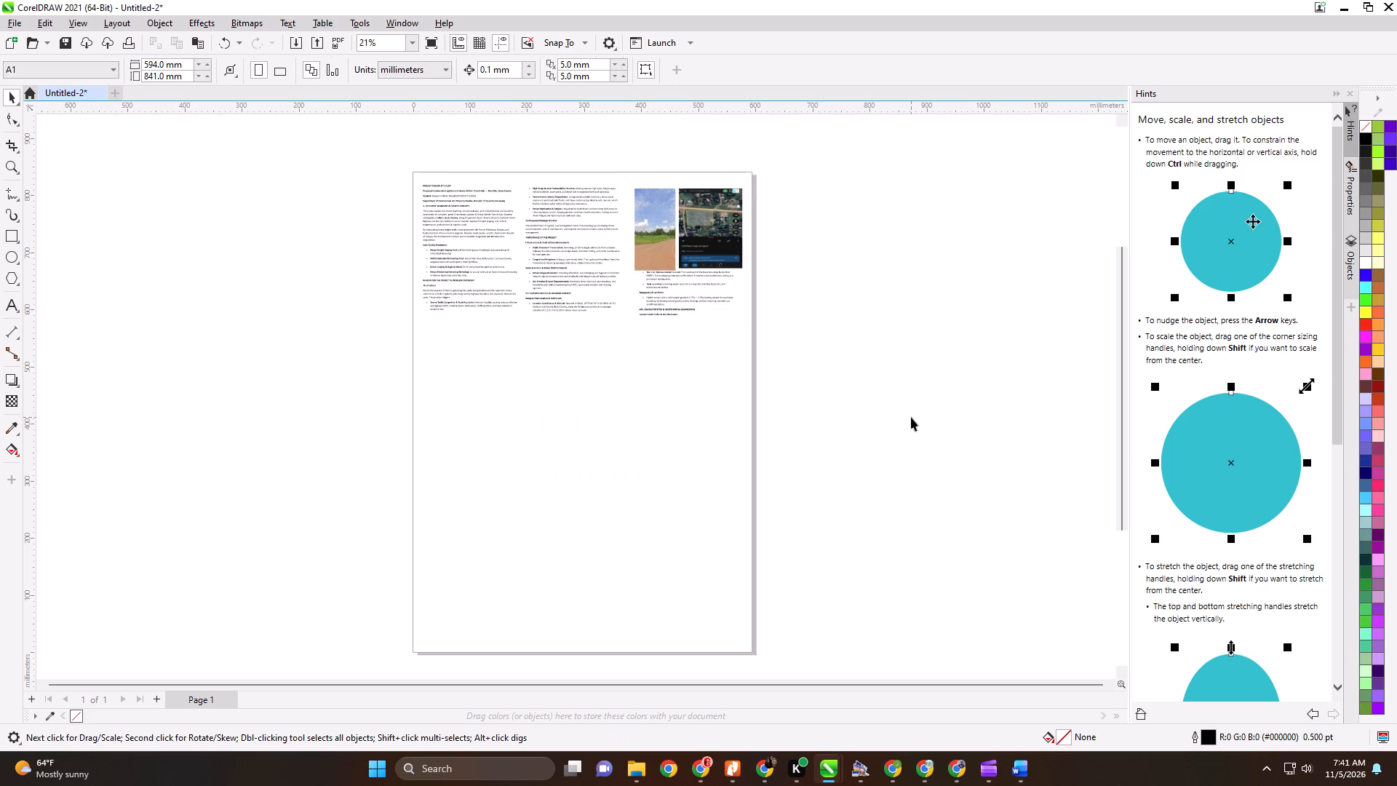
Import page 4 of the leo PDF from Downloads and place it directly below the first page at the A1 sheet's left edge.
left_click(640, 772)
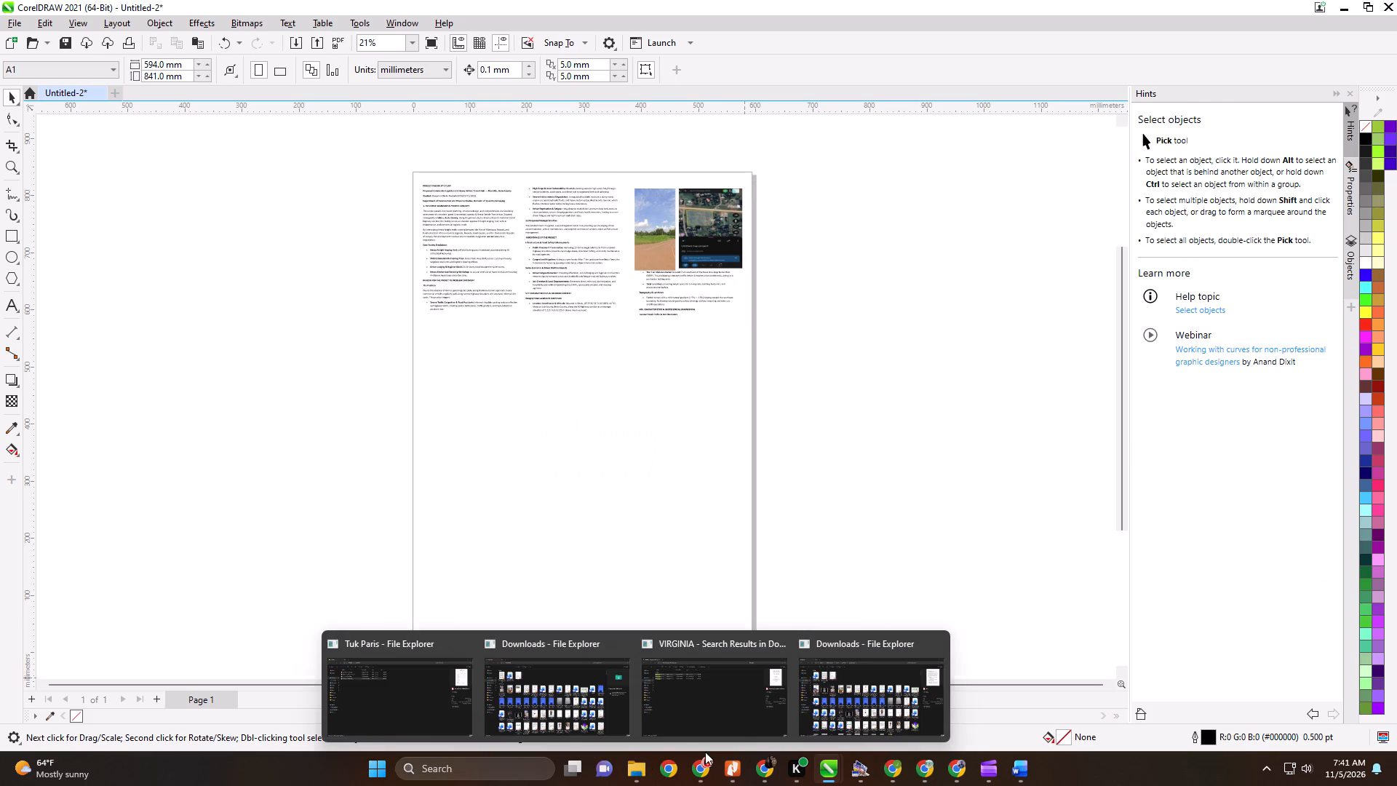
left_click(851, 701)
left_click_drag(327, 185, 944, 704)
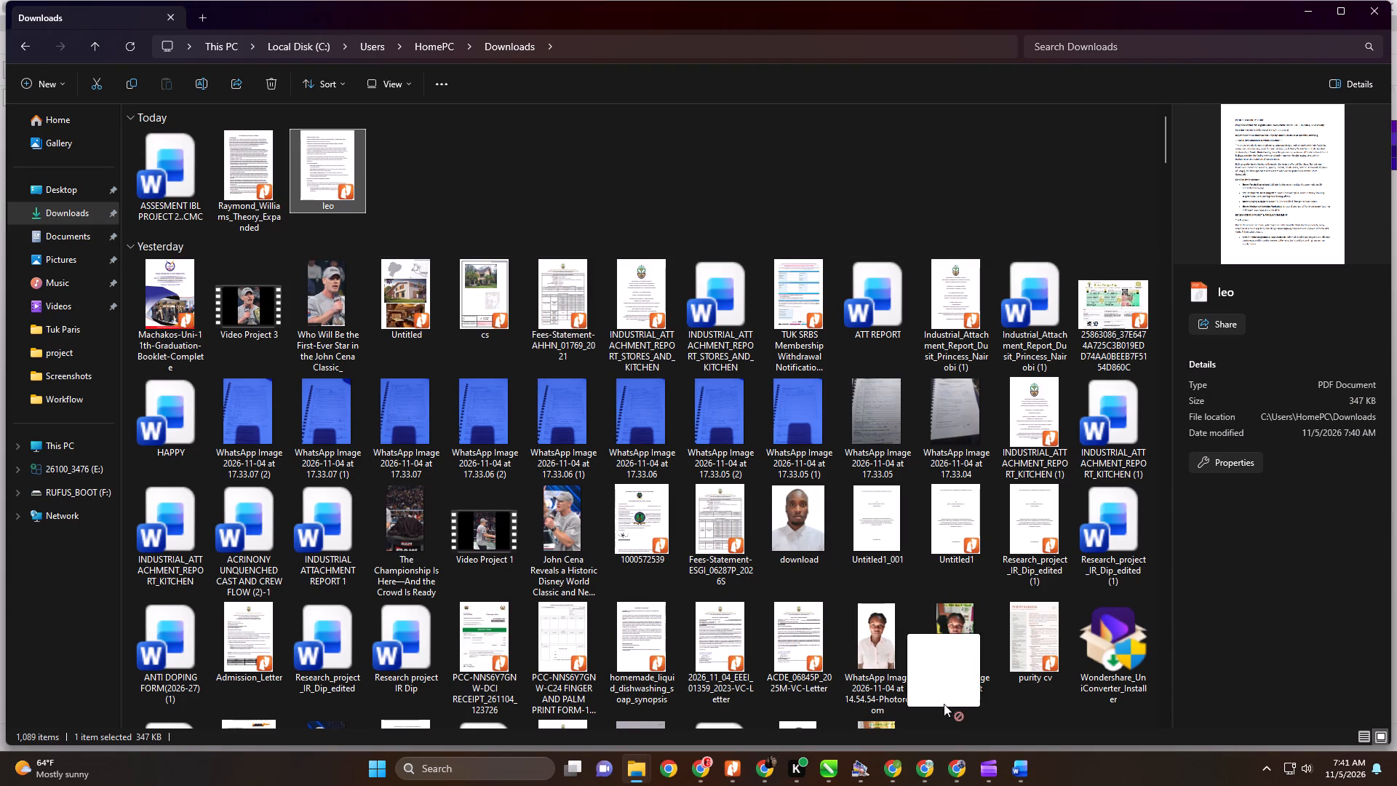
left_click_drag(944, 704, 829, 718)
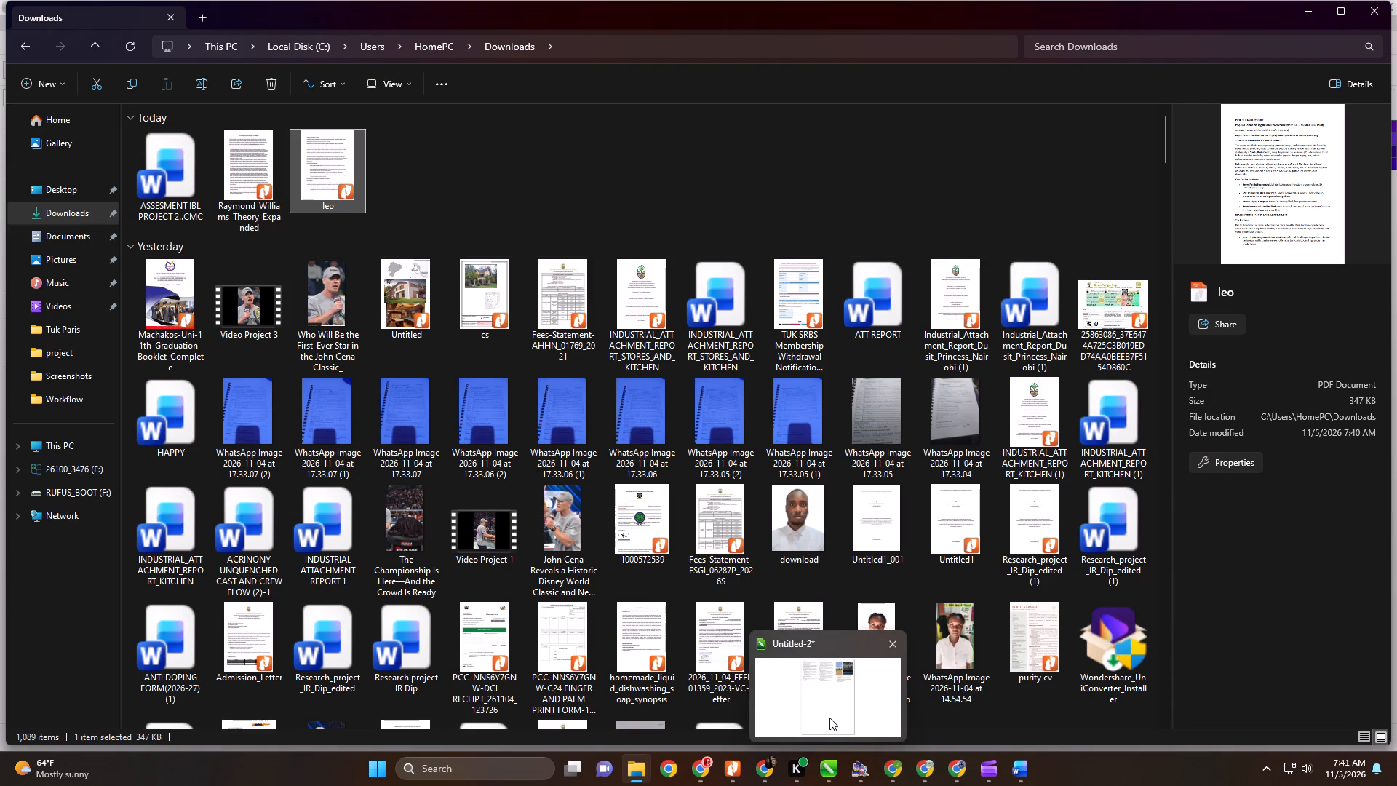
left_click_drag(829, 718, 526, 481)
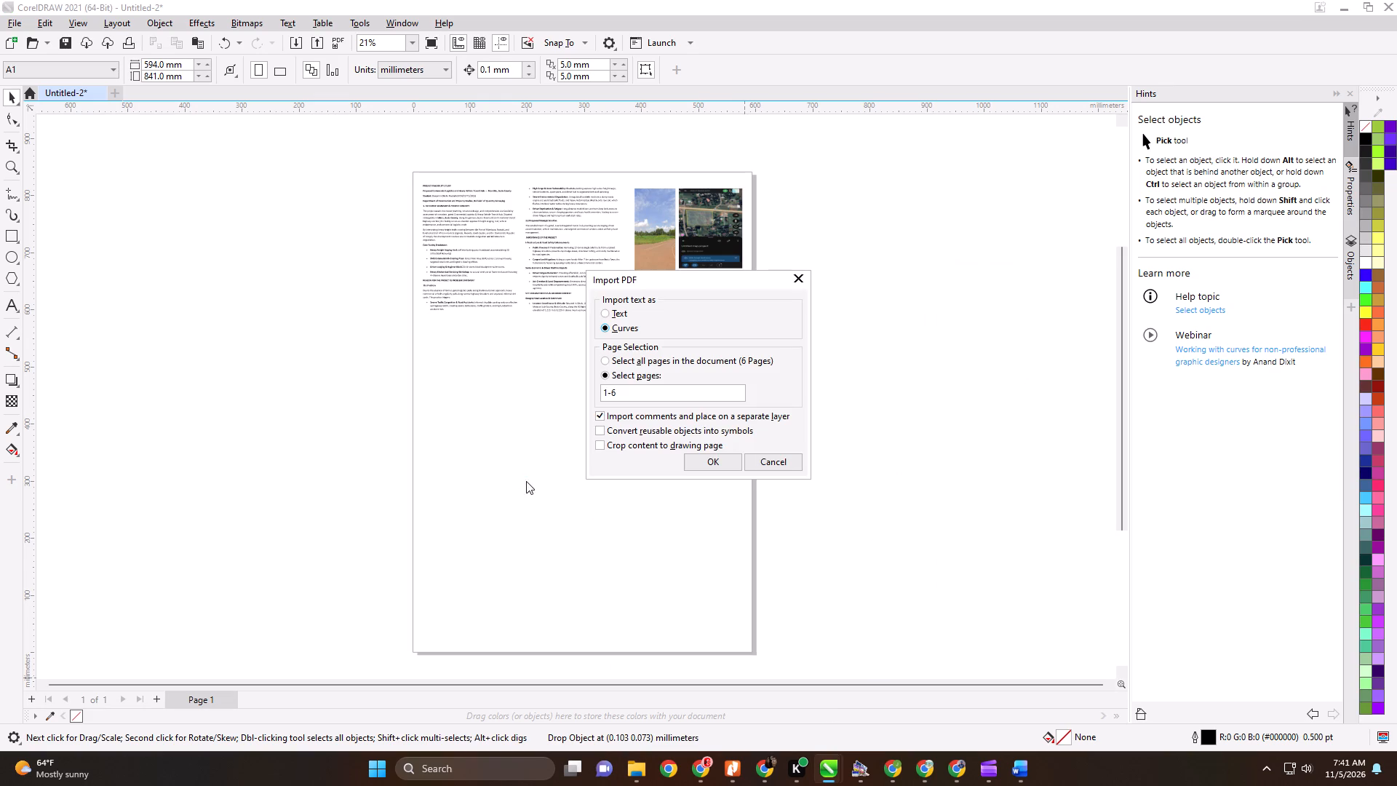
double_click(614, 397)
double_click(614, 397)
key("ctrl+a")
key("4")
left_click(699, 469)
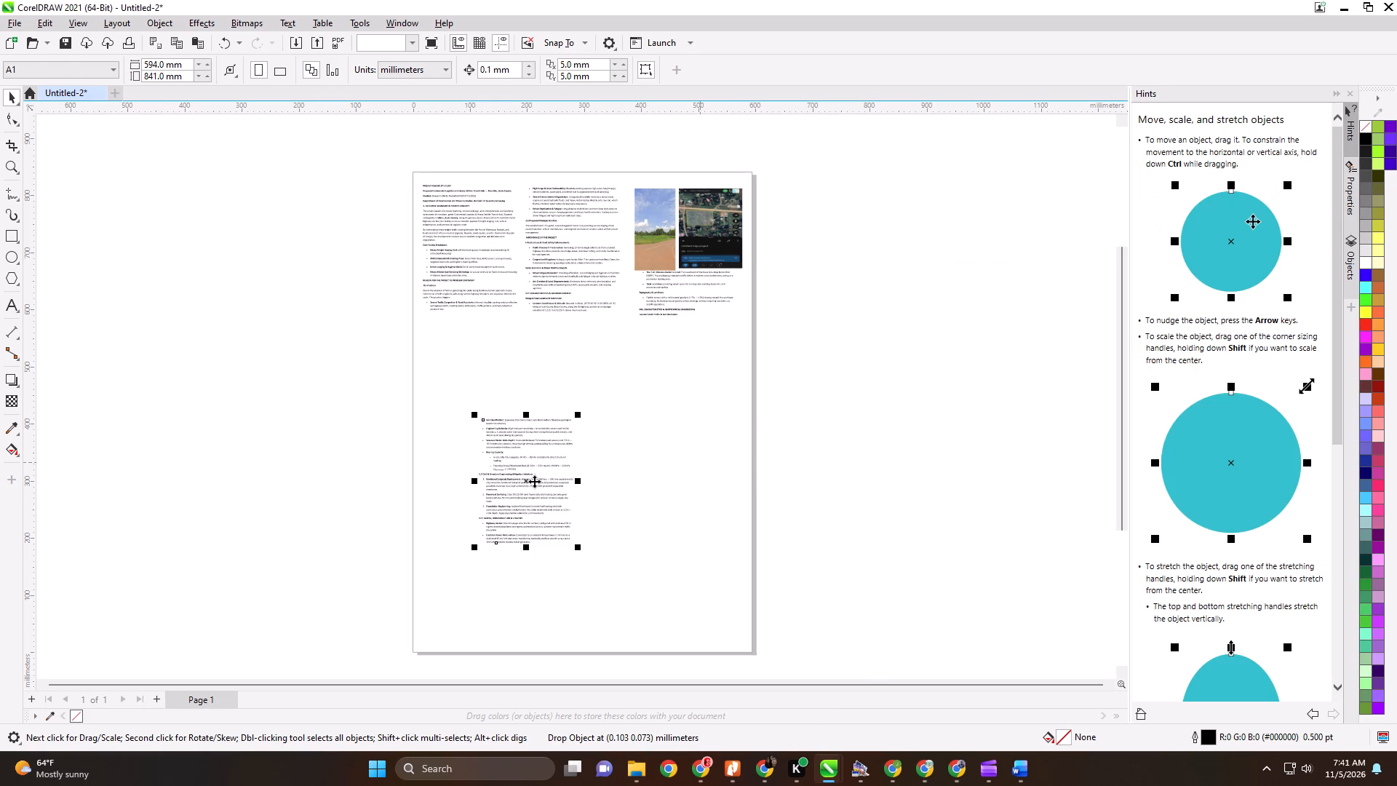
left_click_drag(534, 481, 475, 388)
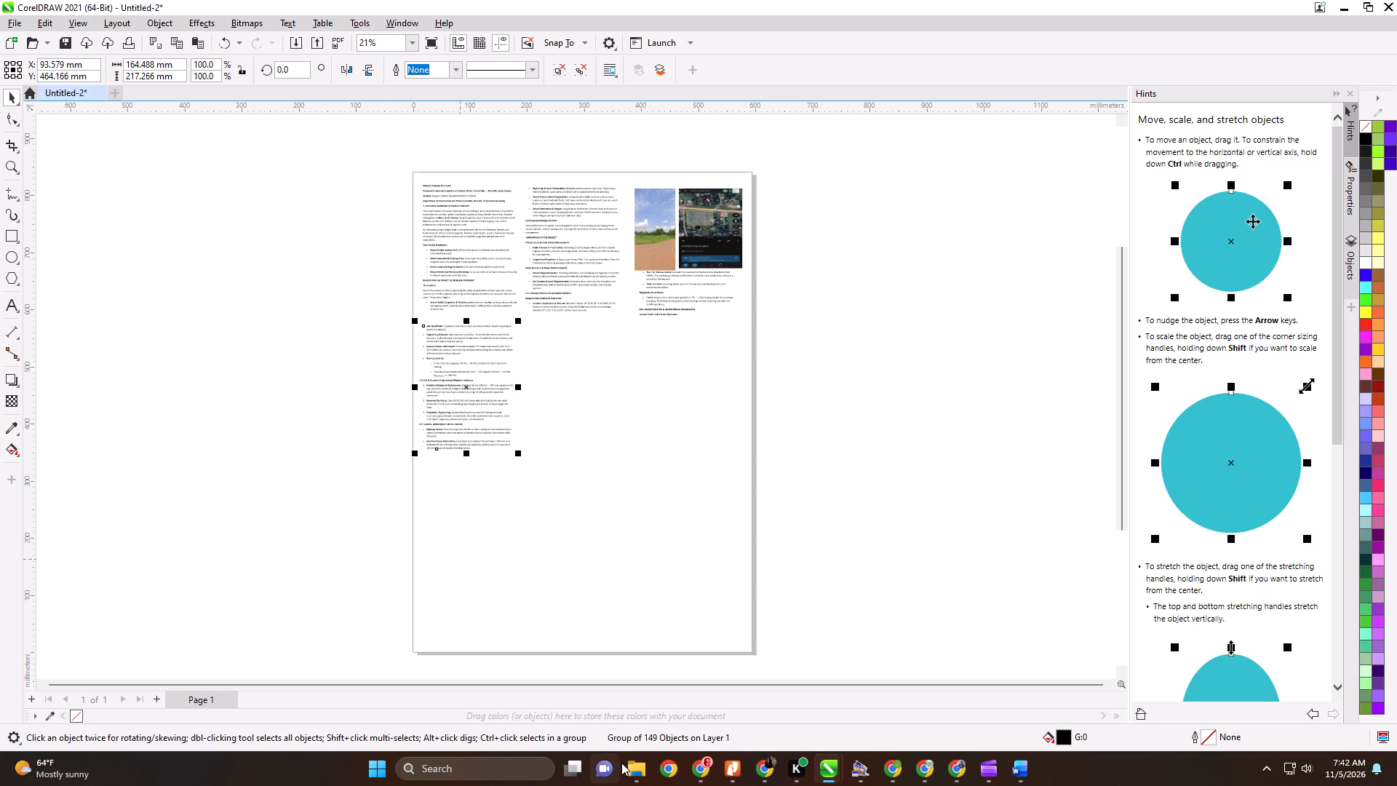
Import page 5 of the leo PDF from Downloads and place it in the second row, beside page 4 and below page 2.
left_click(640, 769)
left_click(845, 686)
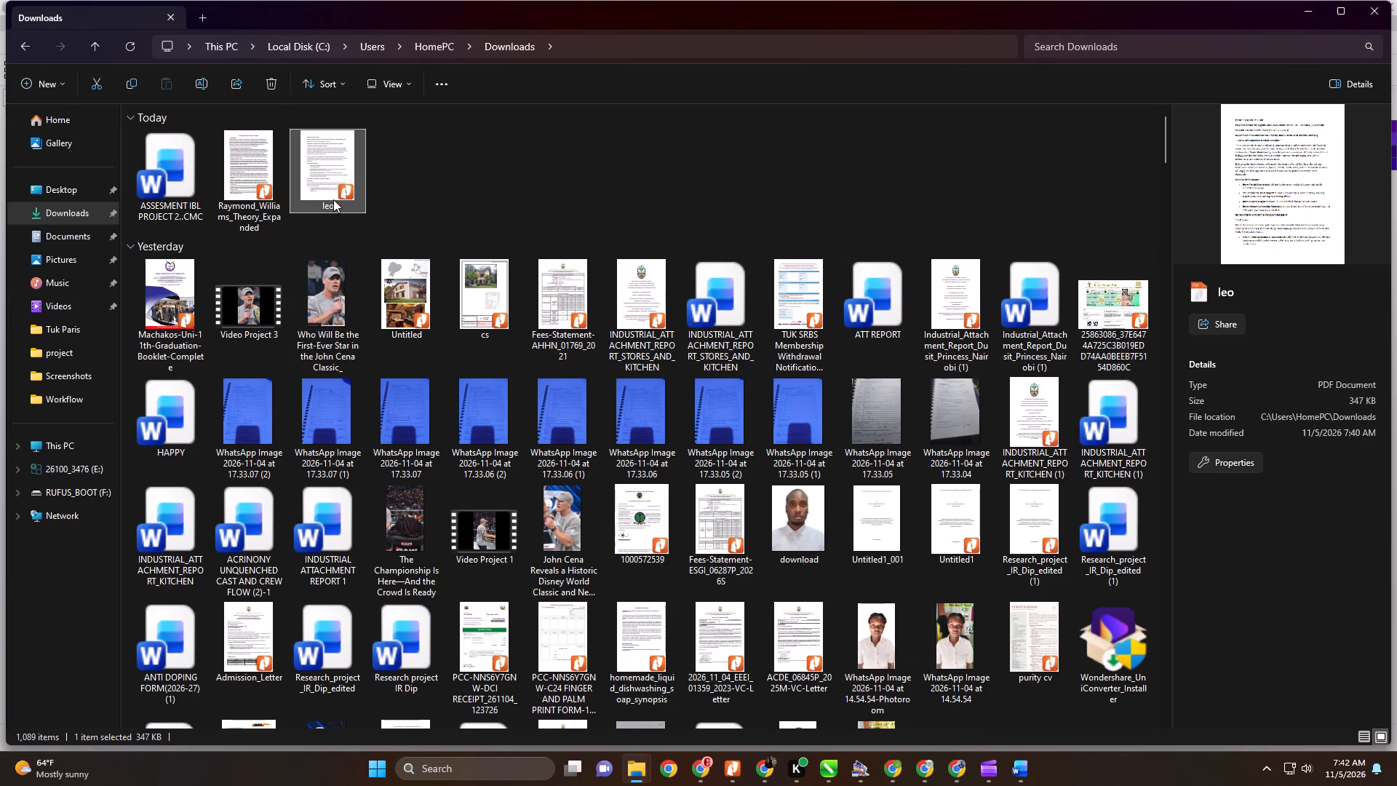
left_click_drag(333, 199, 821, 770)
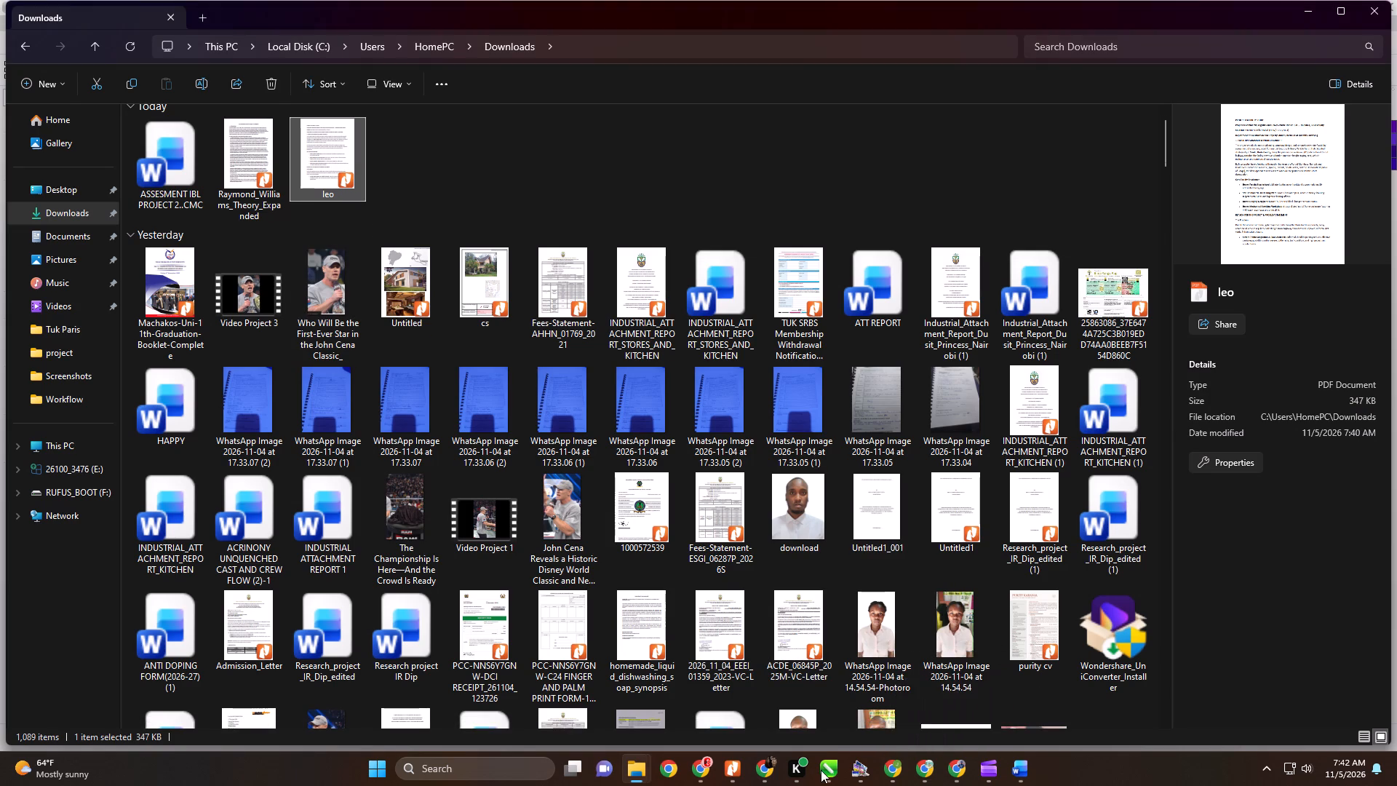
left_click_drag(821, 770, 830, 666)
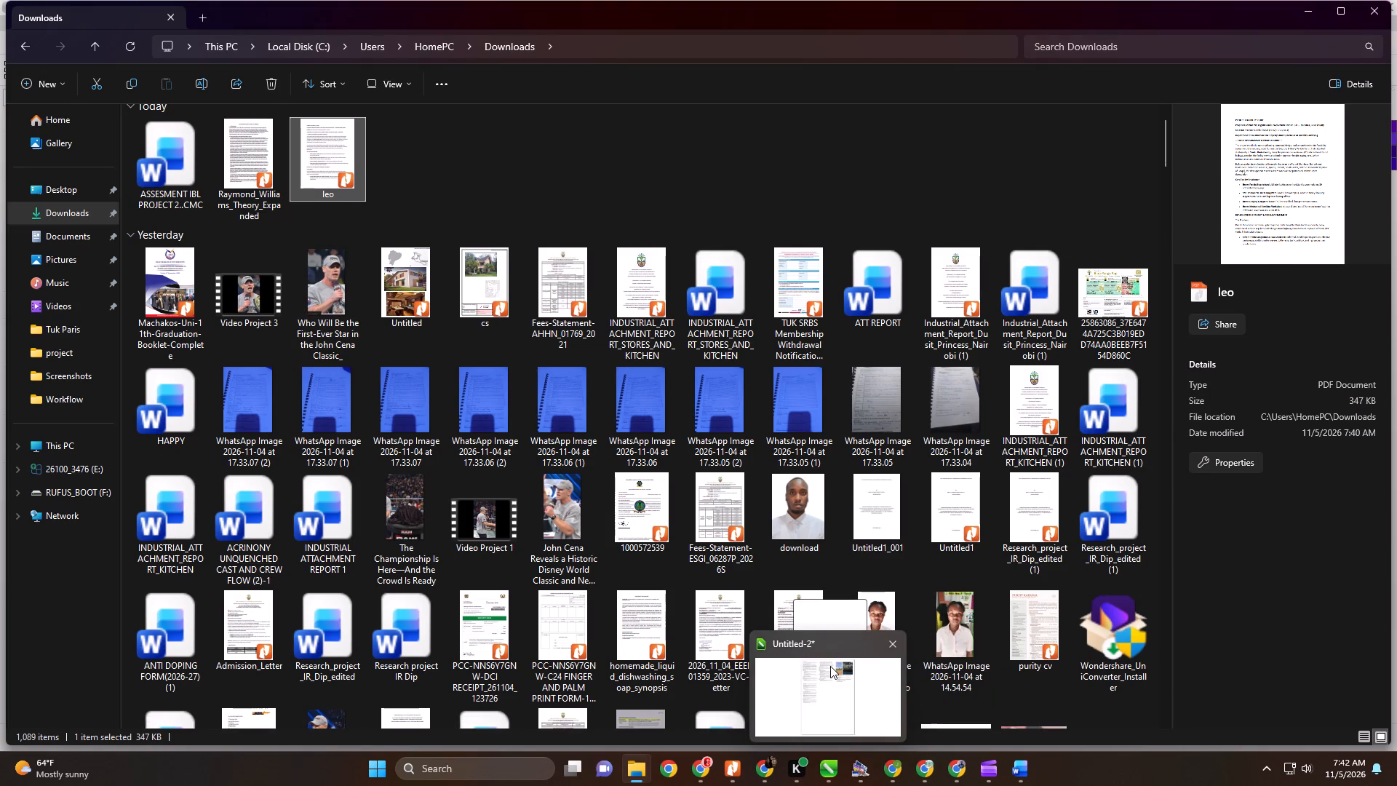
left_click_drag(830, 666, 546, 405)
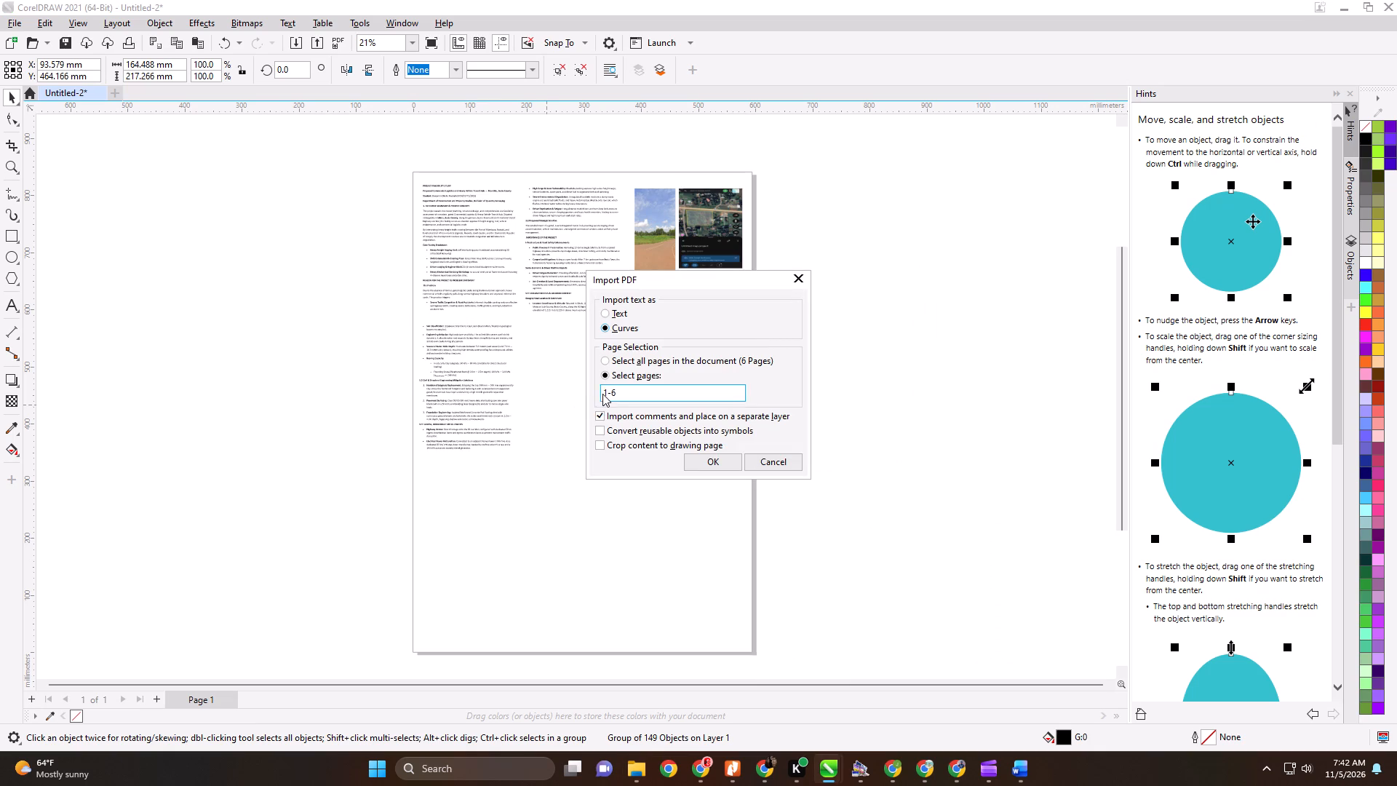
triple_click(603, 394)
left_click_drag(620, 392, 600, 393)
key("5")
left_click(703, 463)
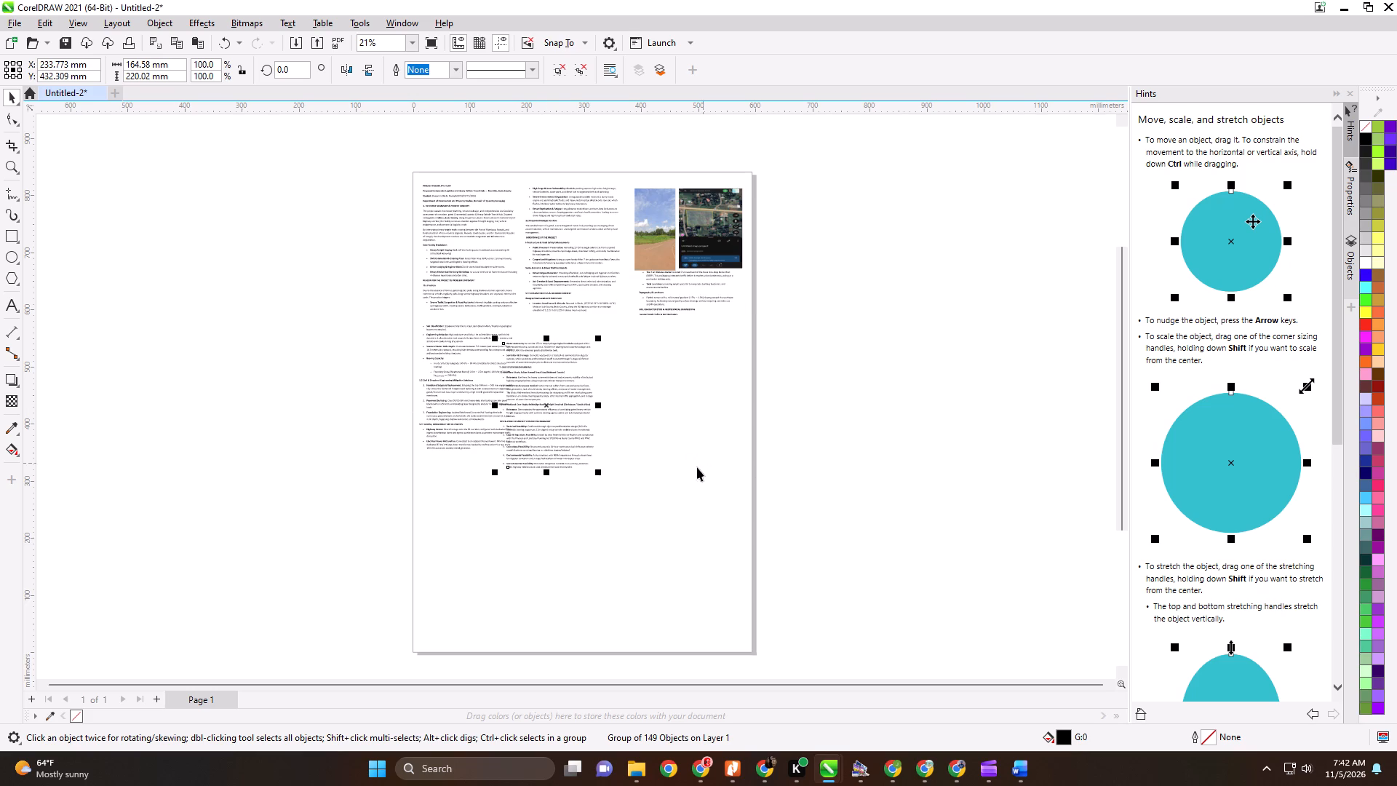
left_click_drag(552, 413, 572, 394)
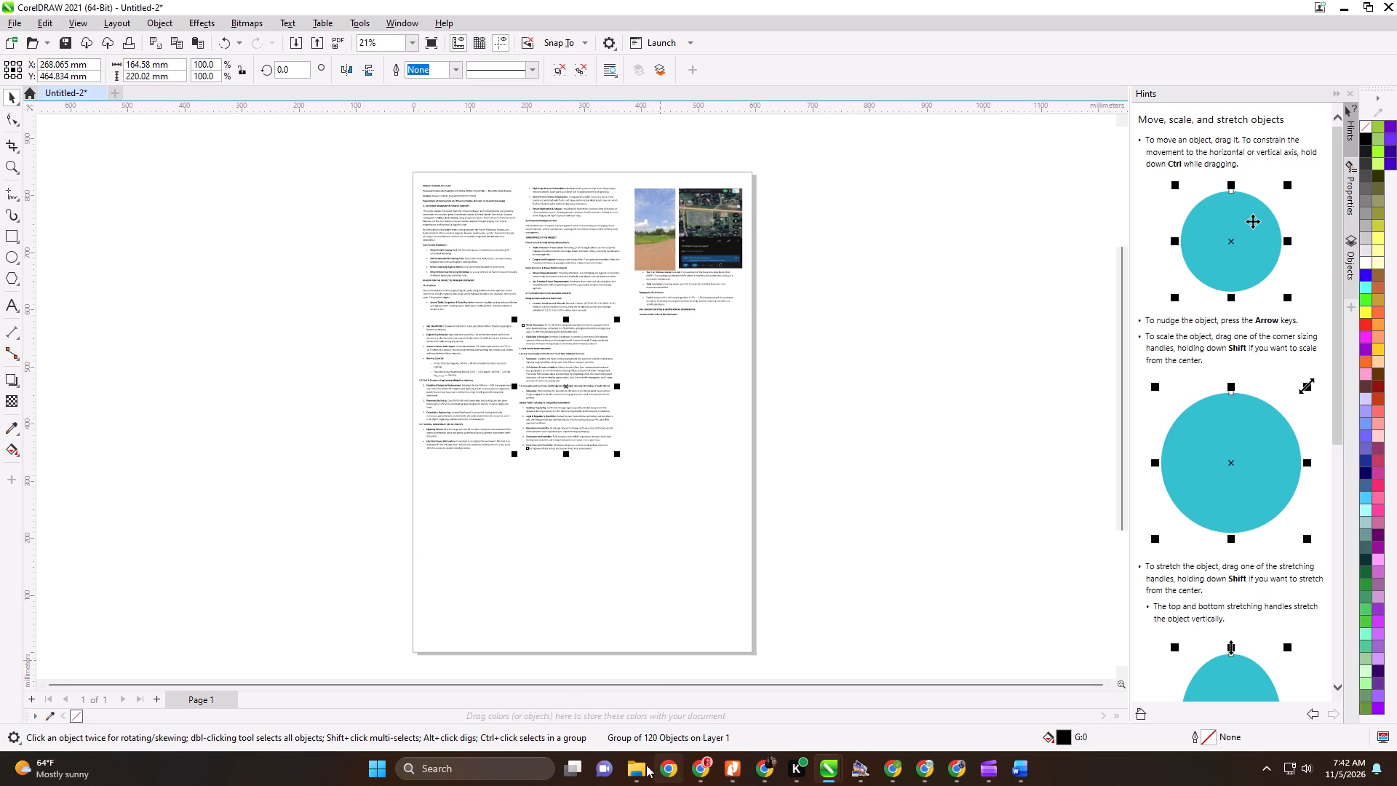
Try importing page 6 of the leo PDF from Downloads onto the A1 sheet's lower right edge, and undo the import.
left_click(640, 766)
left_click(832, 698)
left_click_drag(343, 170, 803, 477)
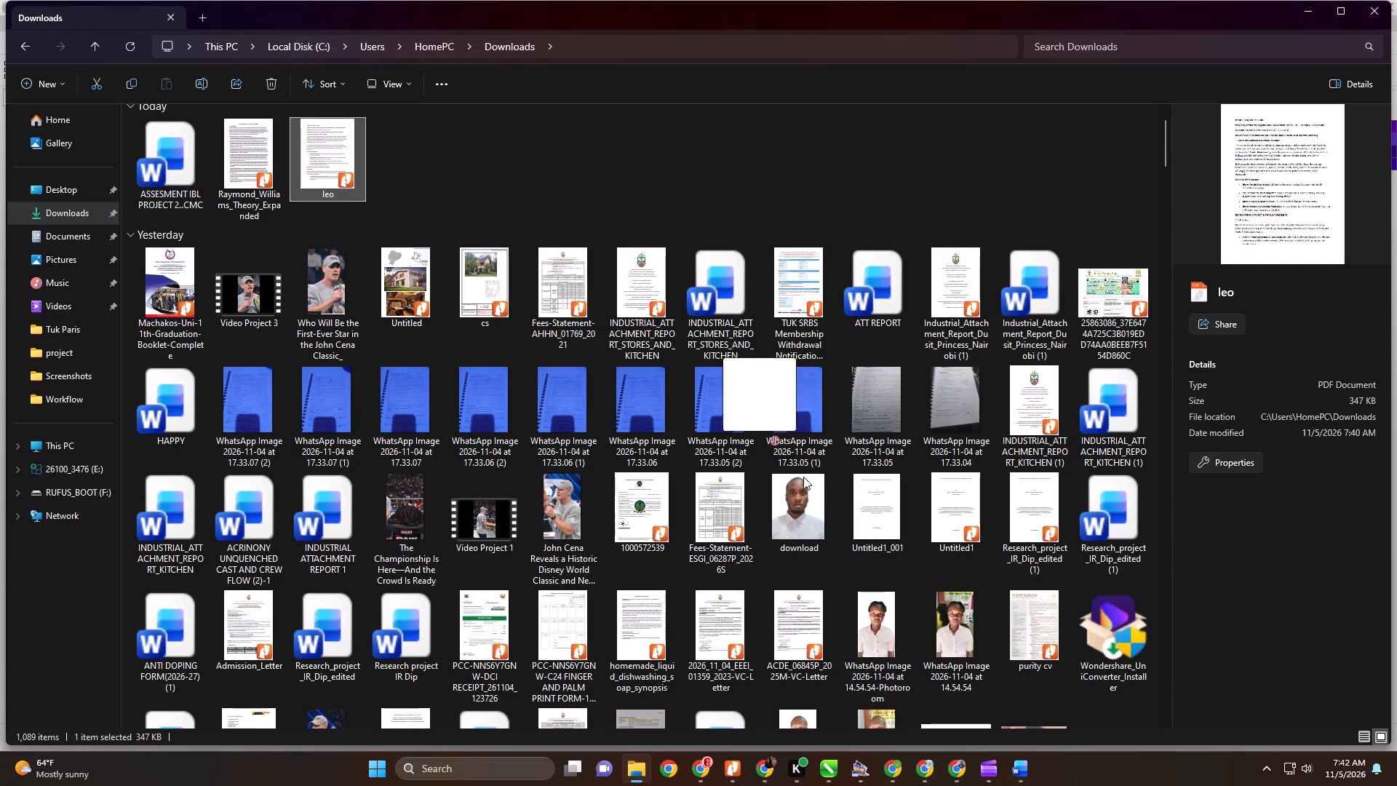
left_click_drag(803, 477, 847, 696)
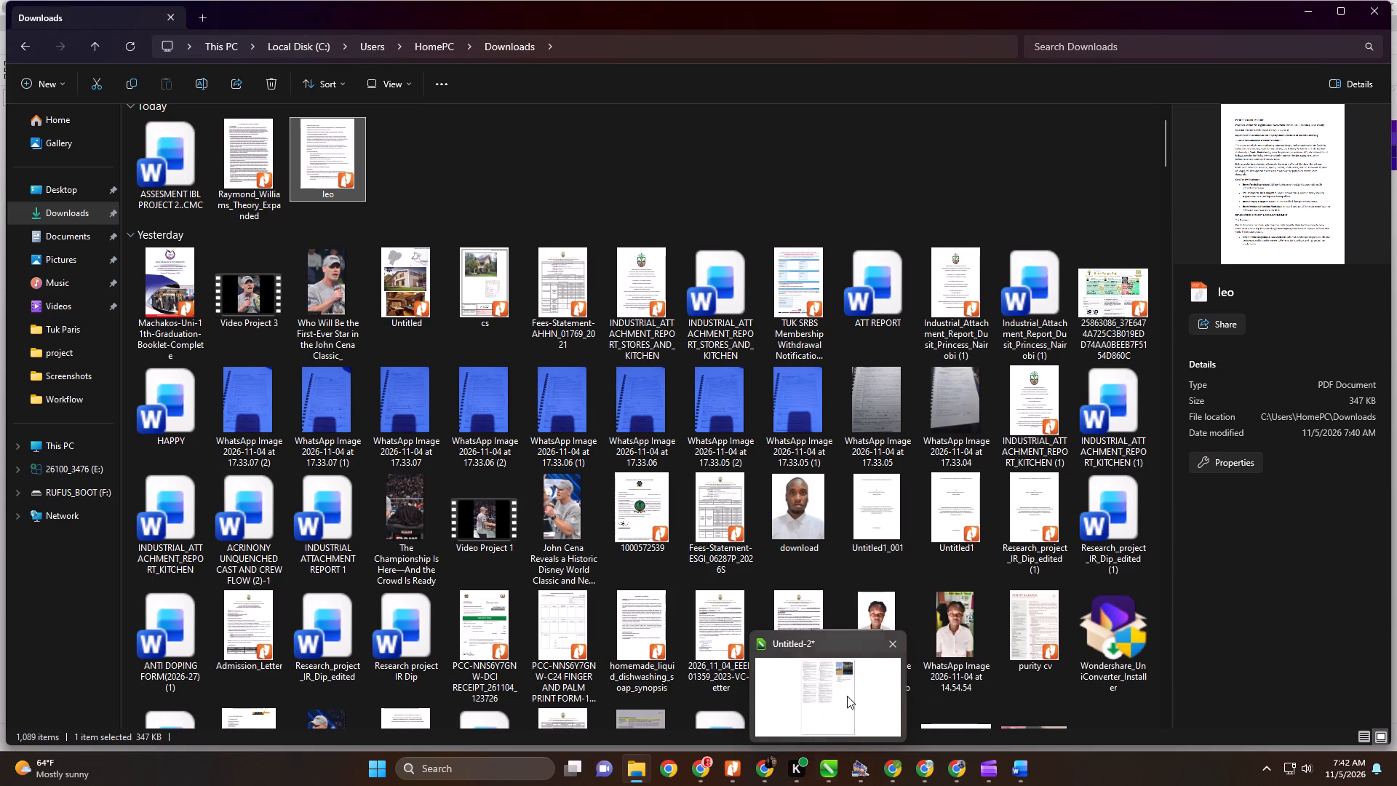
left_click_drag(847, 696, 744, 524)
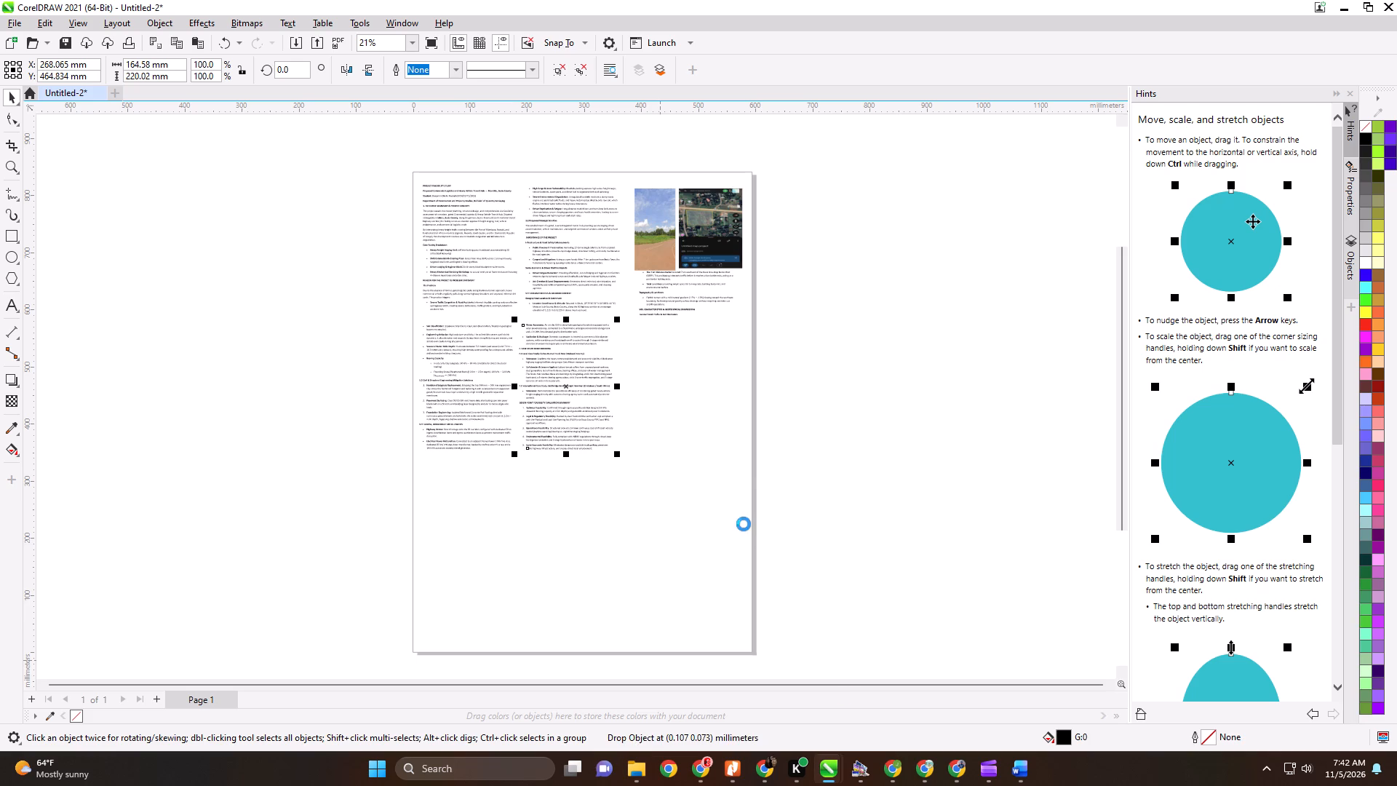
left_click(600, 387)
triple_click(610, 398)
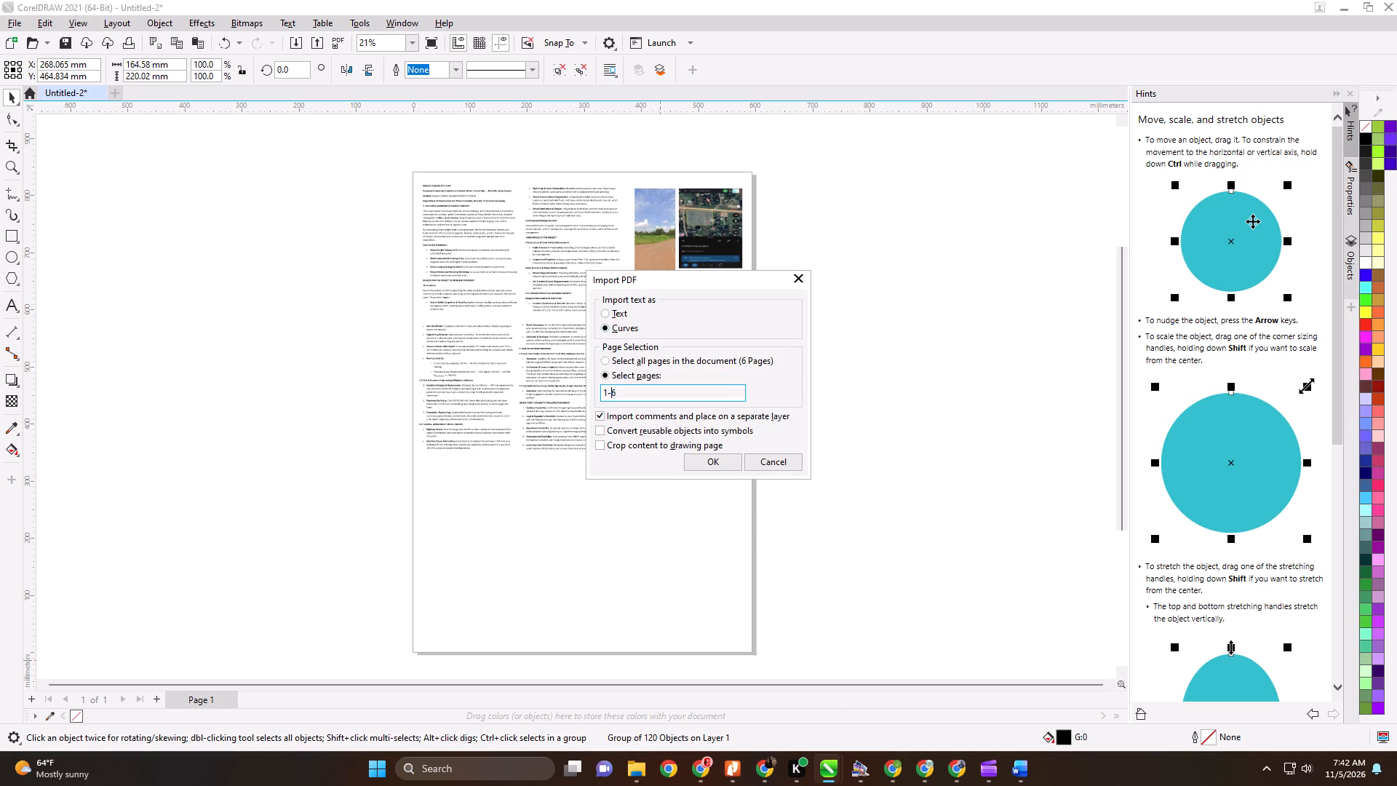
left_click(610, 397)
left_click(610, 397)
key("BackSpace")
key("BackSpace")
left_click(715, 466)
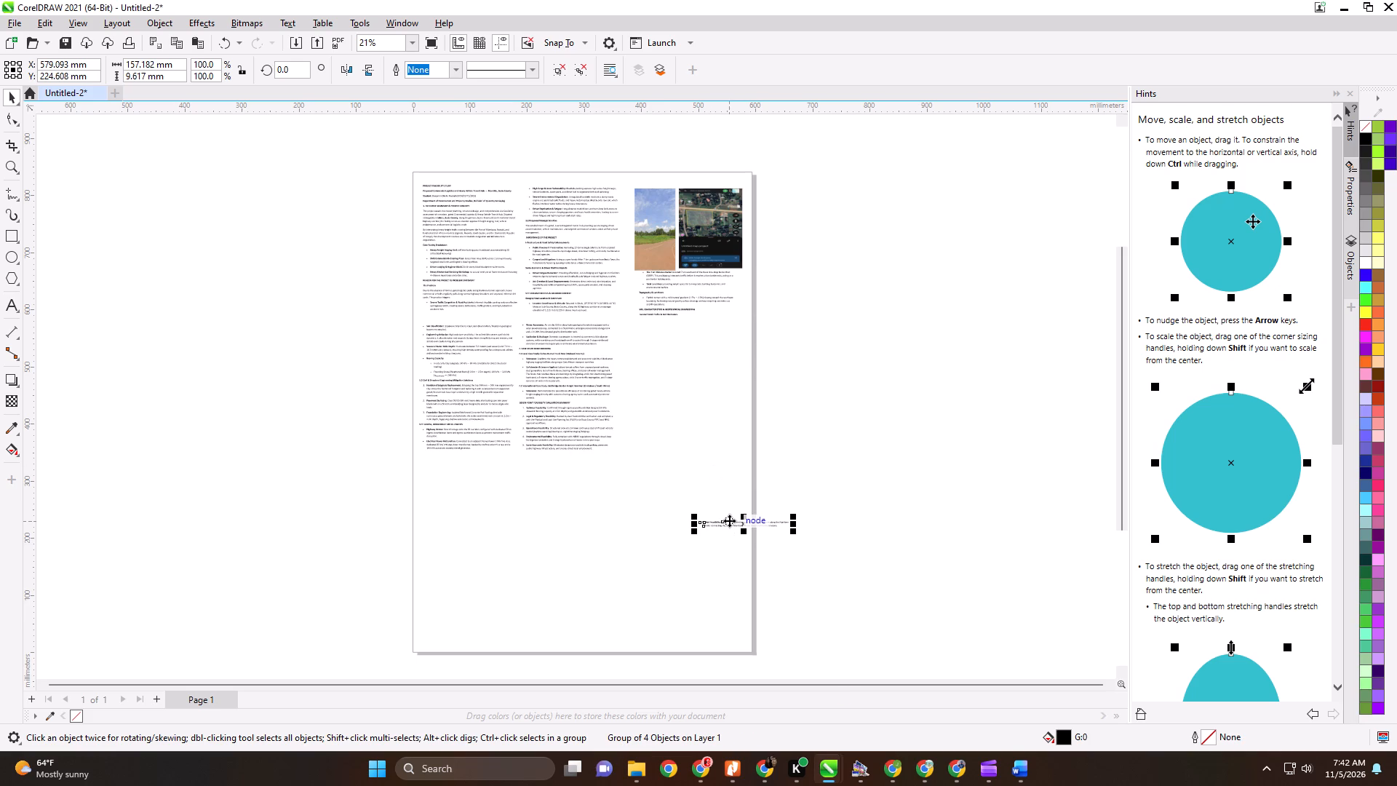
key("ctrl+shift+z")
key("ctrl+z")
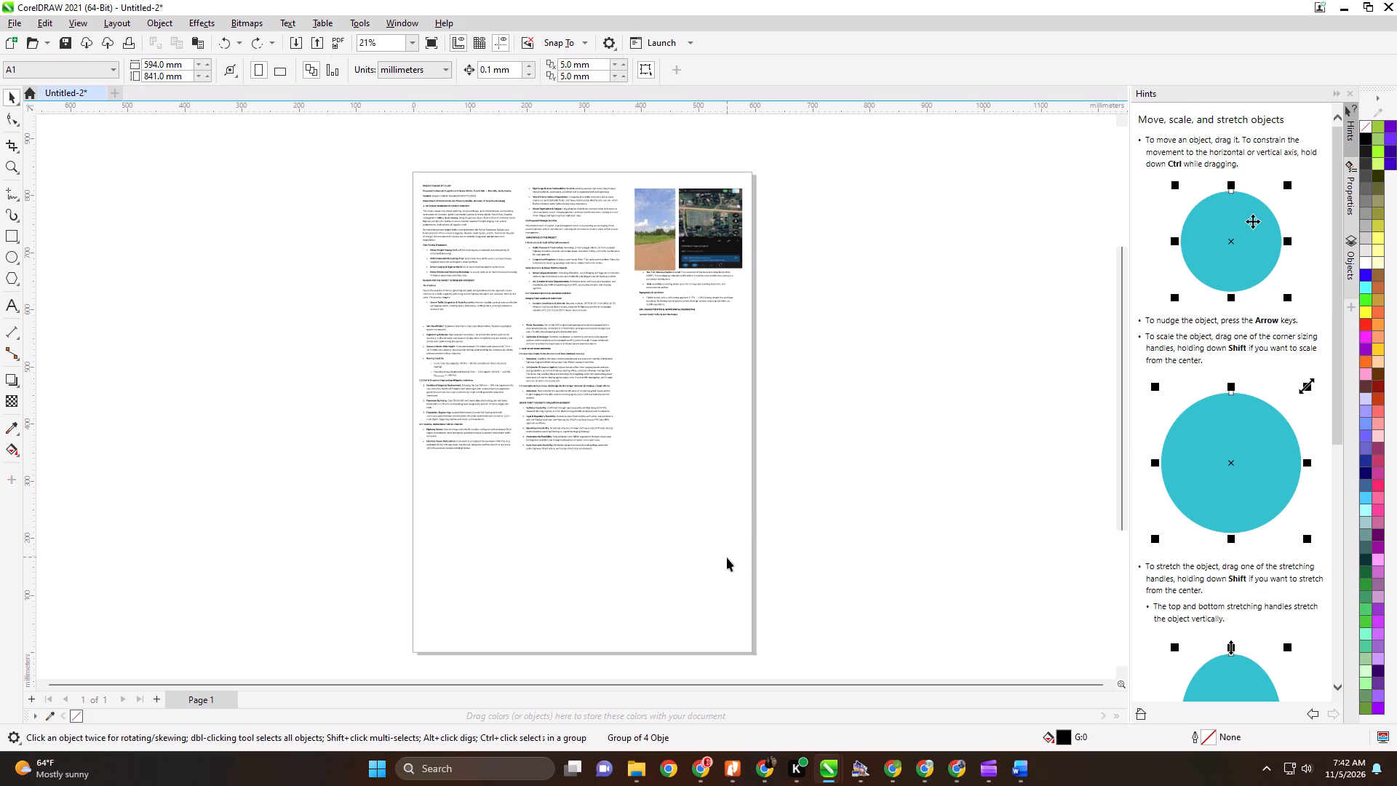
Import page 6 of the leo PDF from Downloads and place it in the second row, below page 3 and beside page 5.
left_click(641, 779)
left_click(858, 704)
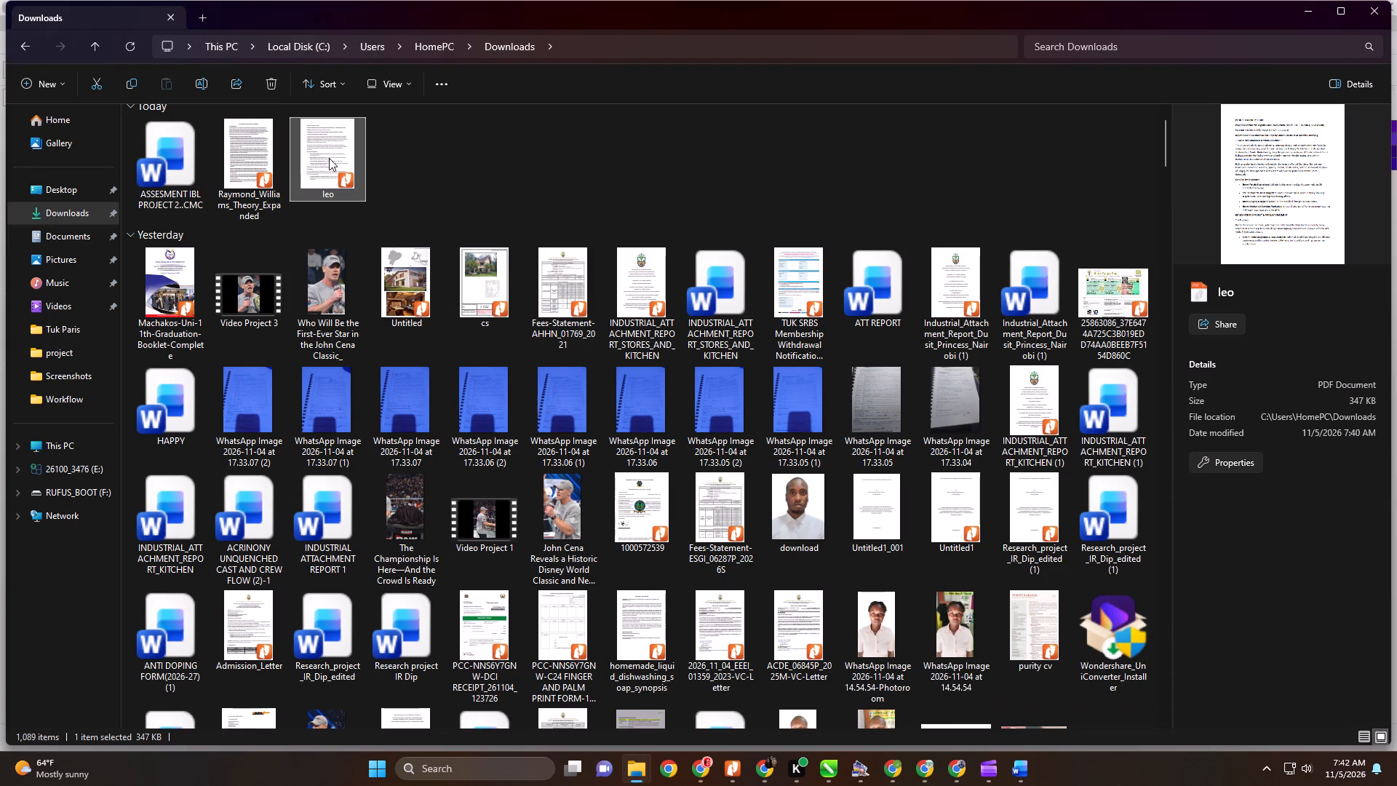
left_click_drag(329, 158, 835, 773)
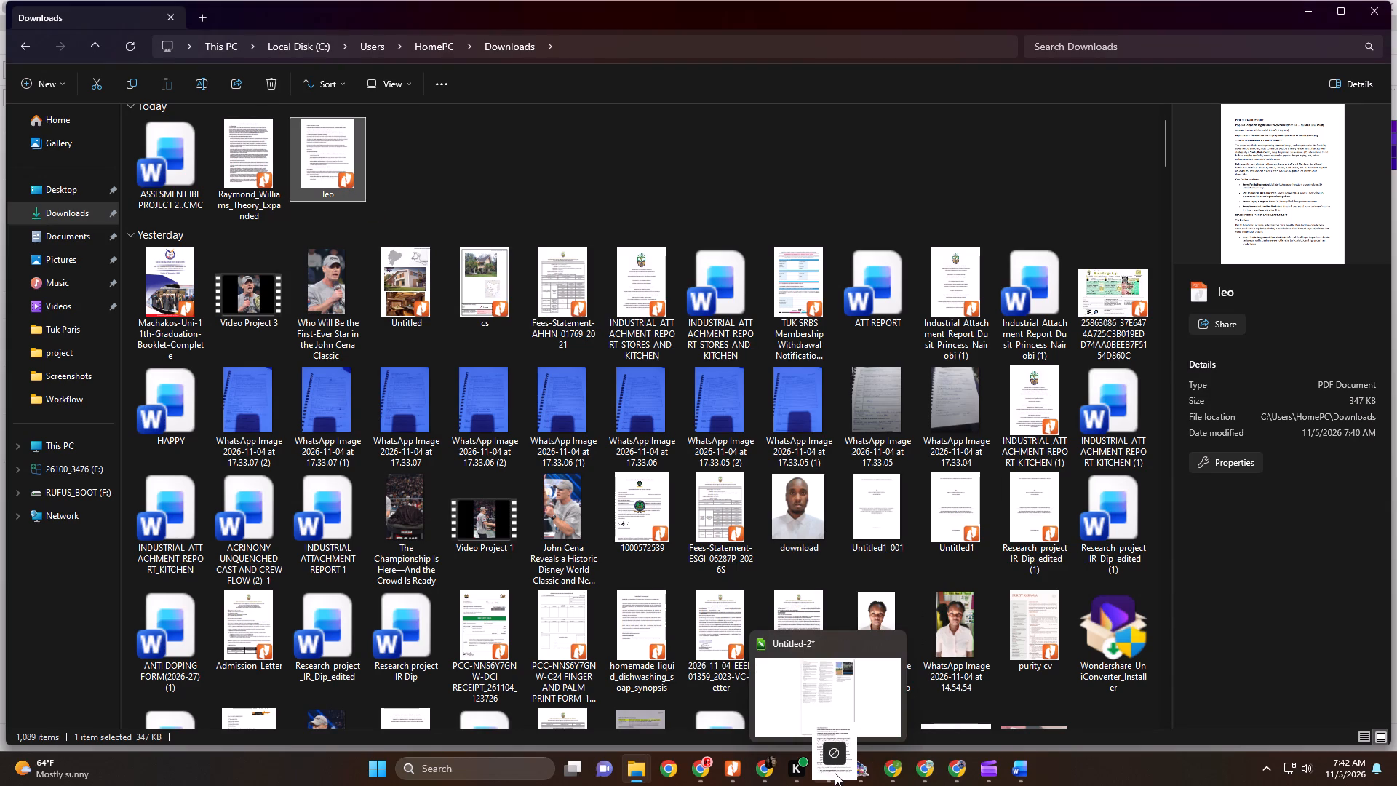
left_click_drag(835, 773, 728, 435)
left_click_drag(619, 394, 580, 395)
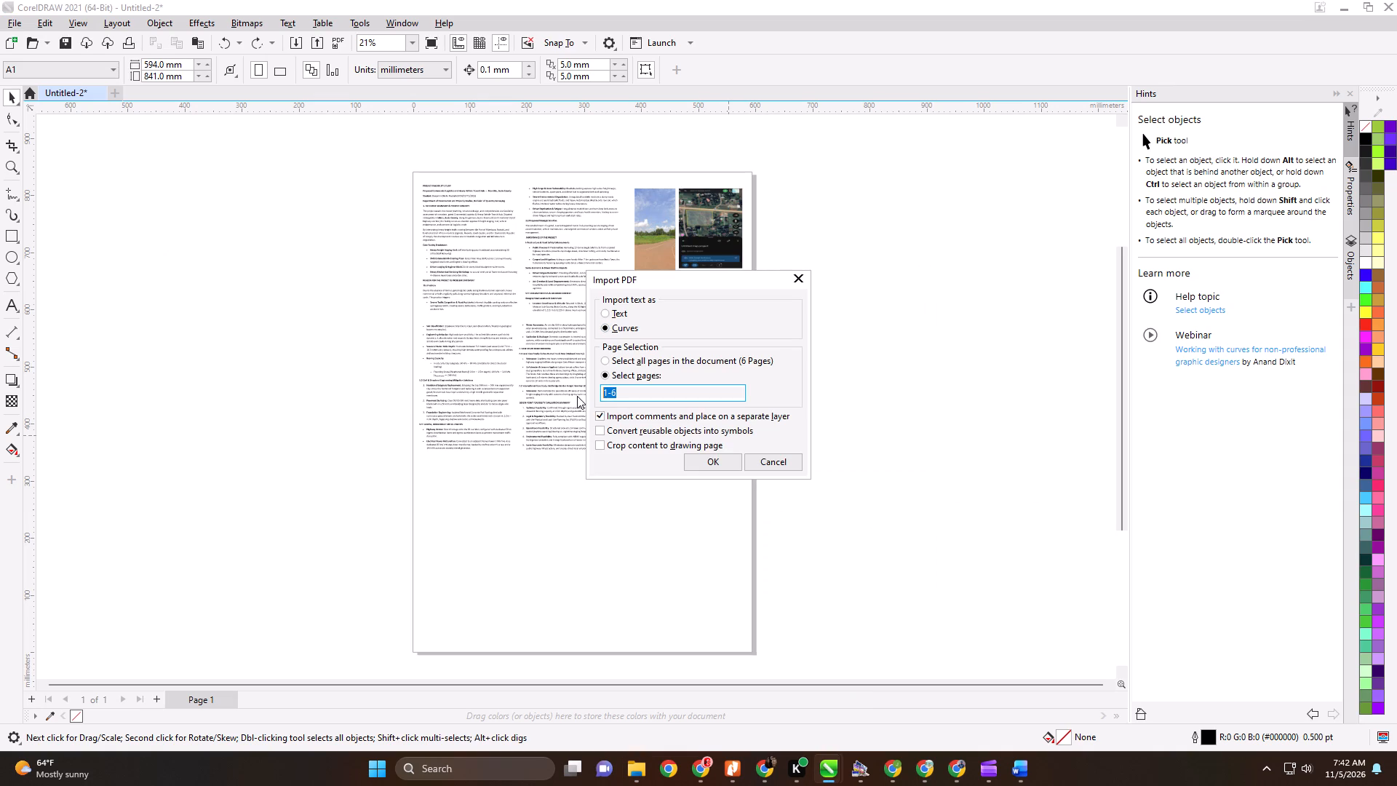
key("6")
left_click(701, 460)
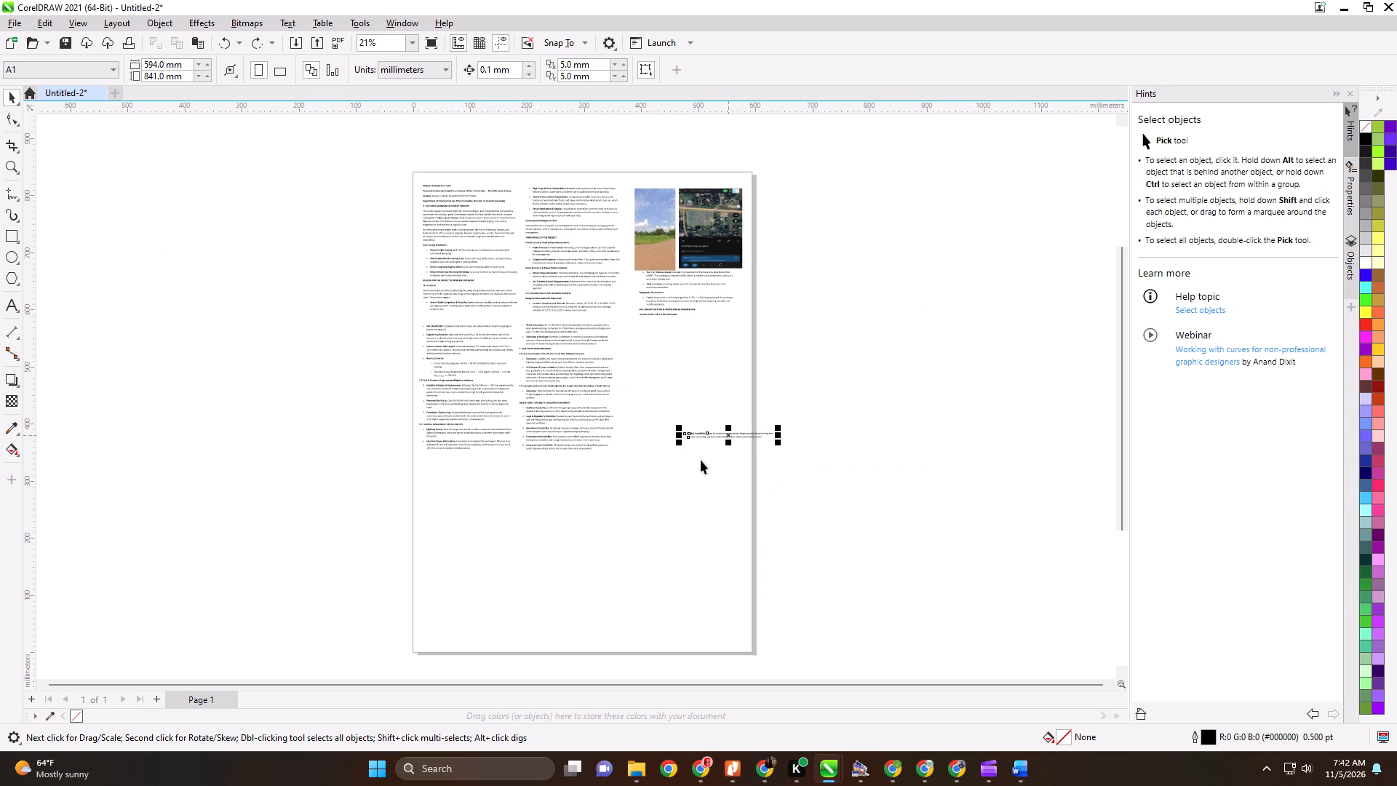
left_click_drag(728, 434, 682, 336)
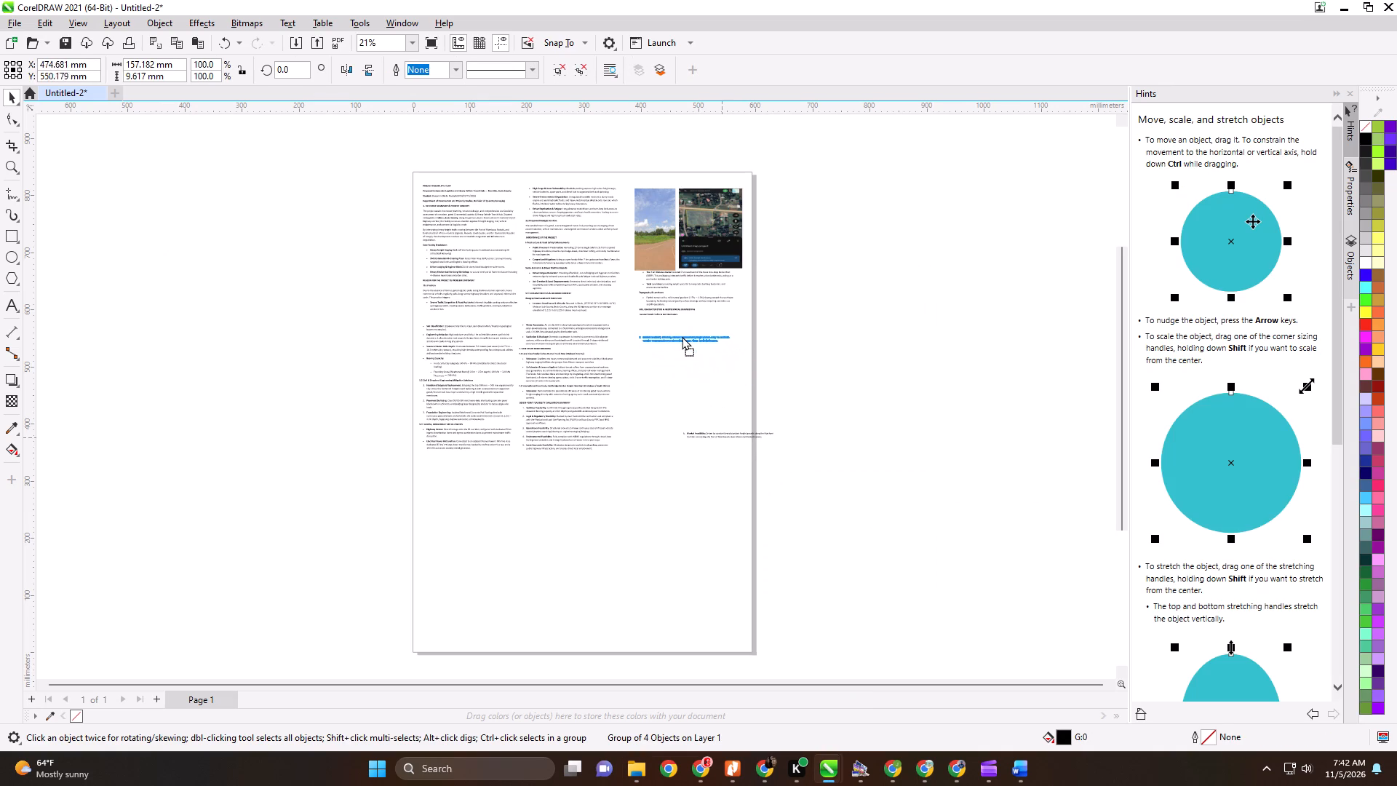
left_click_drag(682, 336, 679, 333)
Change the A1 page's orientation to landscape.
left_click(210, 245)
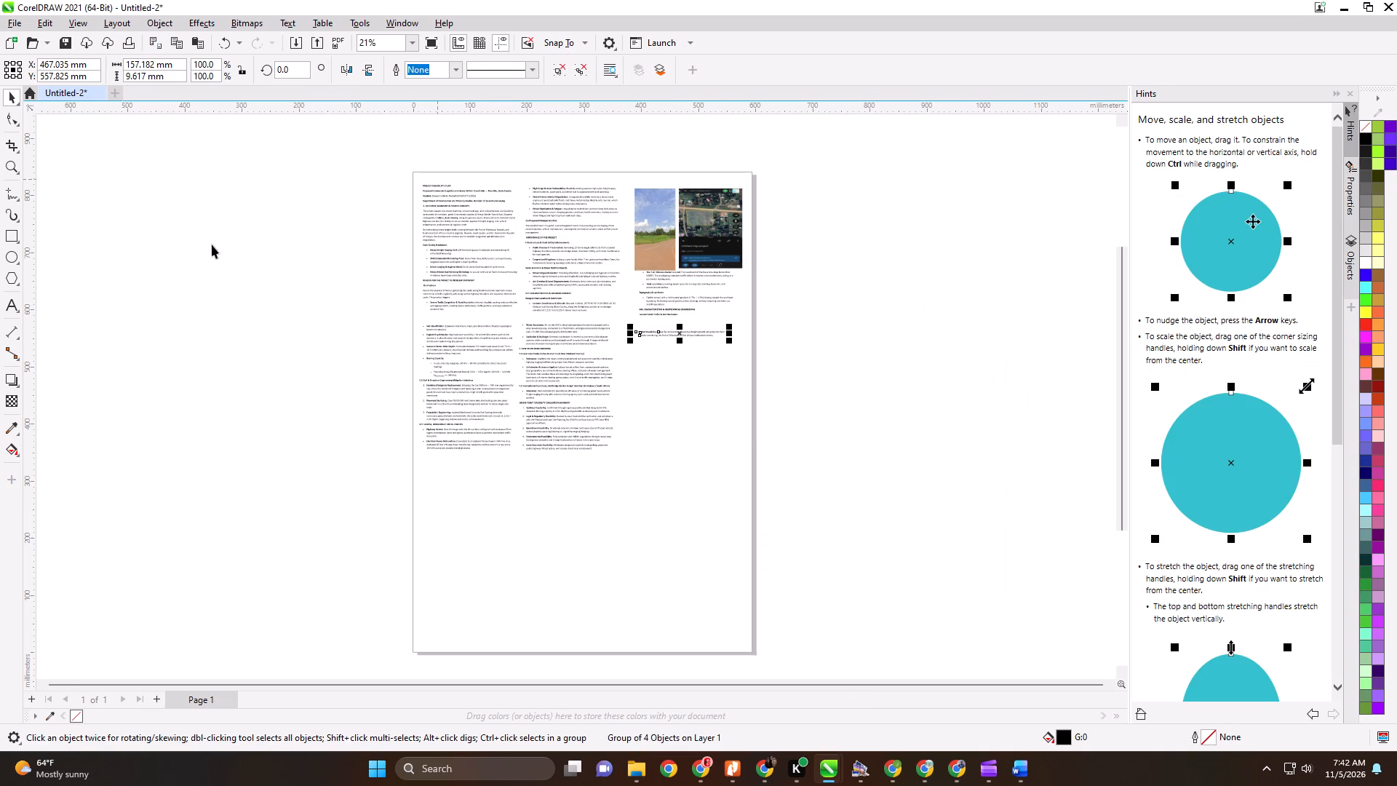
left_click(282, 74)
left_click(928, 281)
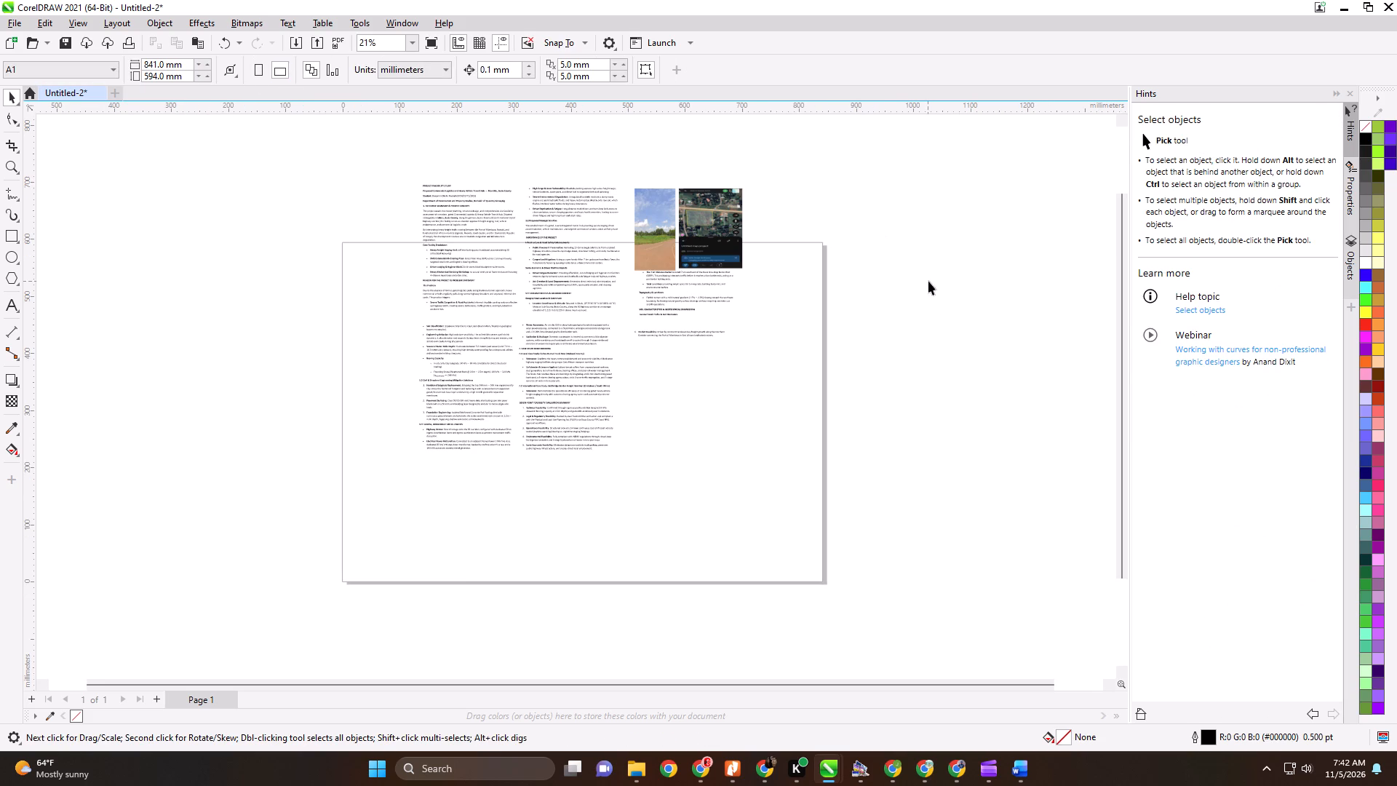
Group all six imported PDF pages and centre the group on the landscape page.
left_click_drag(994, 498, 346, 133)
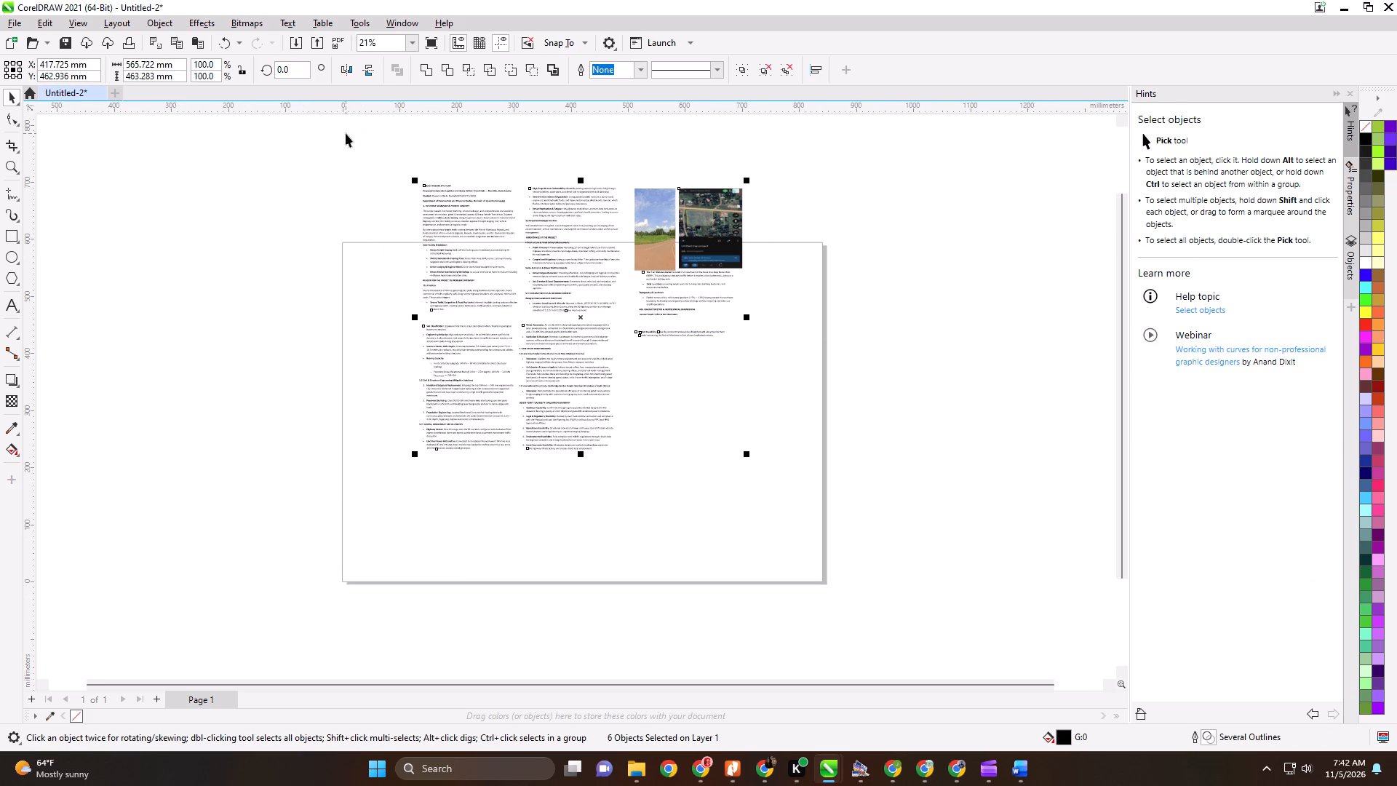
key("ctrl+g")
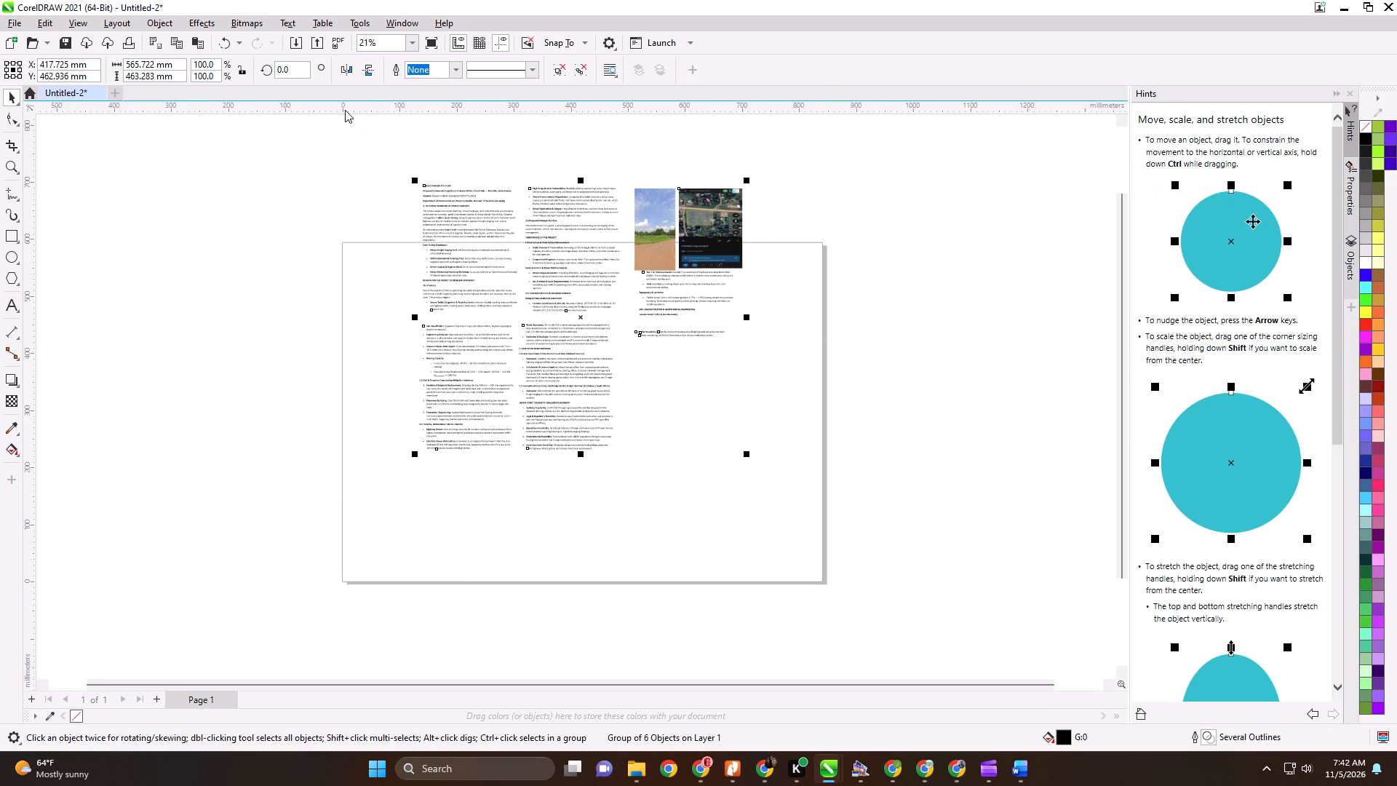
key("p")
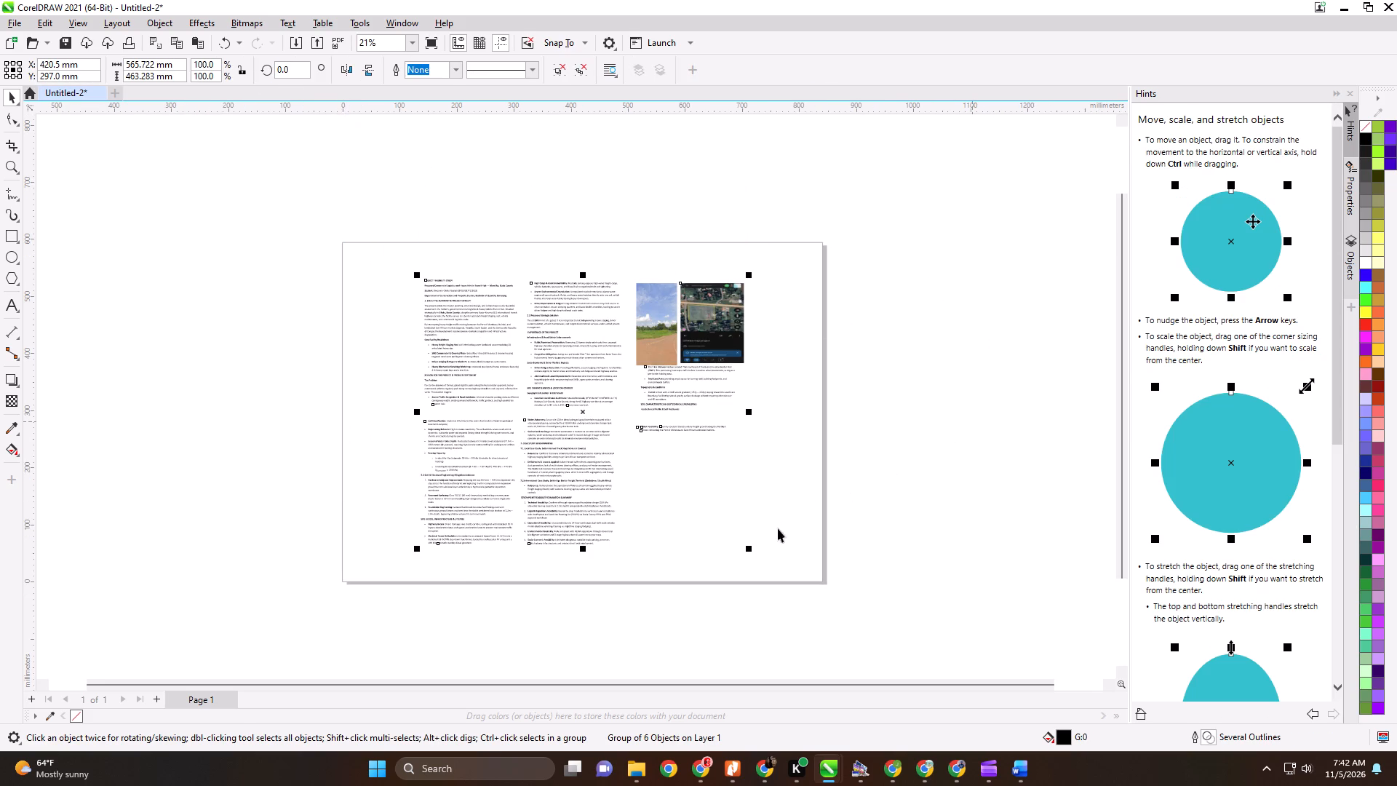
Enlarge the six-page group proportionally about its centre to about 693 by 568 mm, nearly filling the page height.
left_click_drag(750, 548, 781, 568)
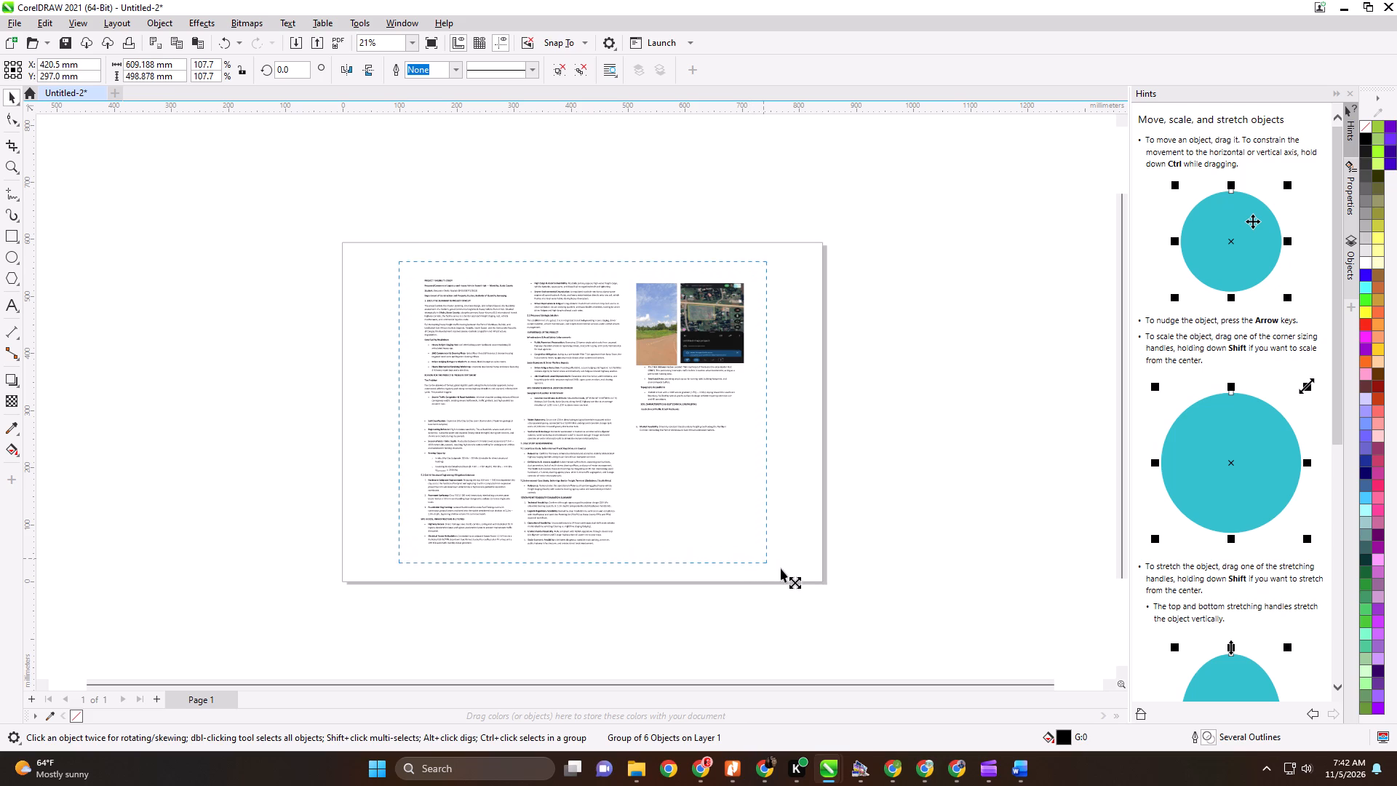
left_click_drag(781, 568, 801, 578)
left_click(921, 504)
Examine the enlarged report layout up close, checking the text and images in each column for legibility and spacing.
scroll(602, 431, "up", 8)
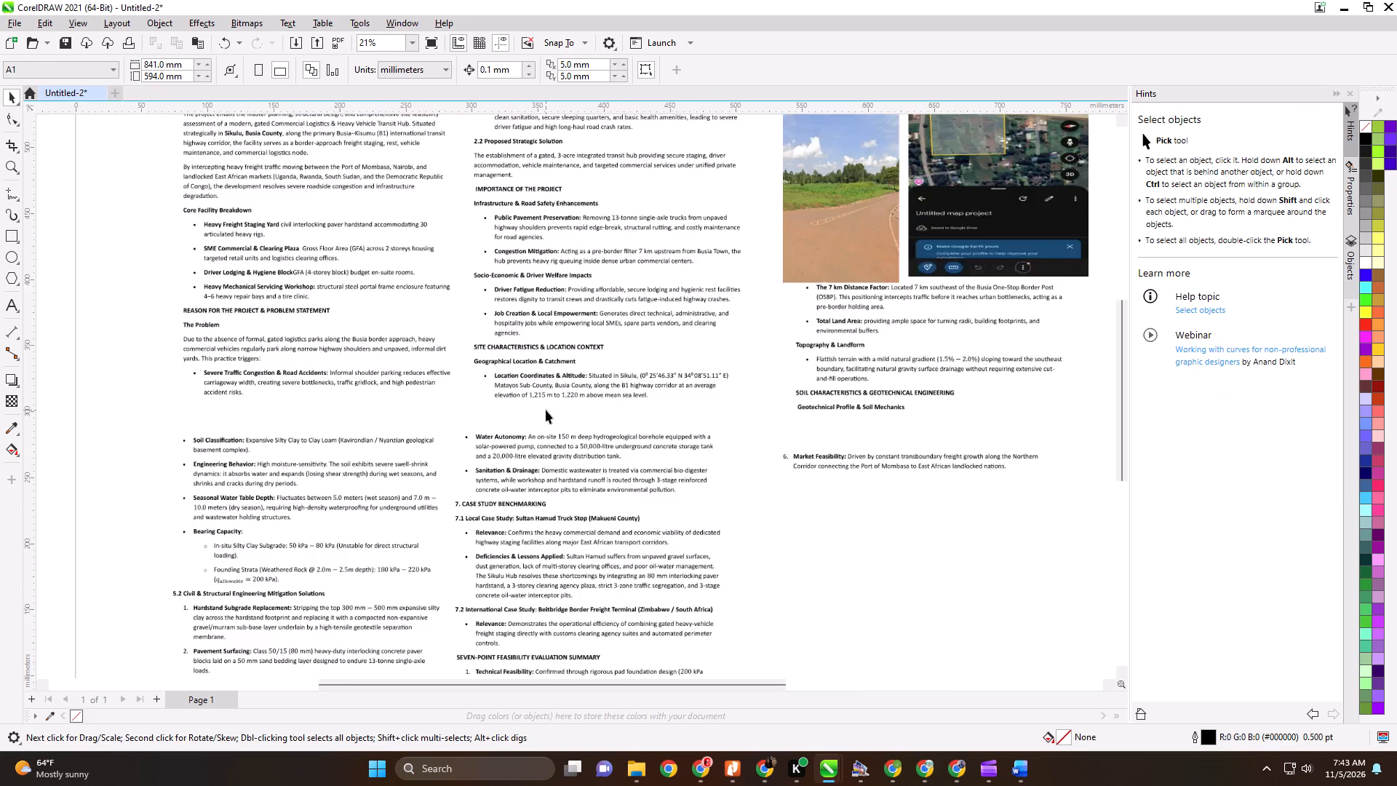
scroll(546, 410, "up", 1)
scroll(546, 410, "down", 1)
scroll(546, 410, "up", 6)
scroll(546, 410, "down", 1)
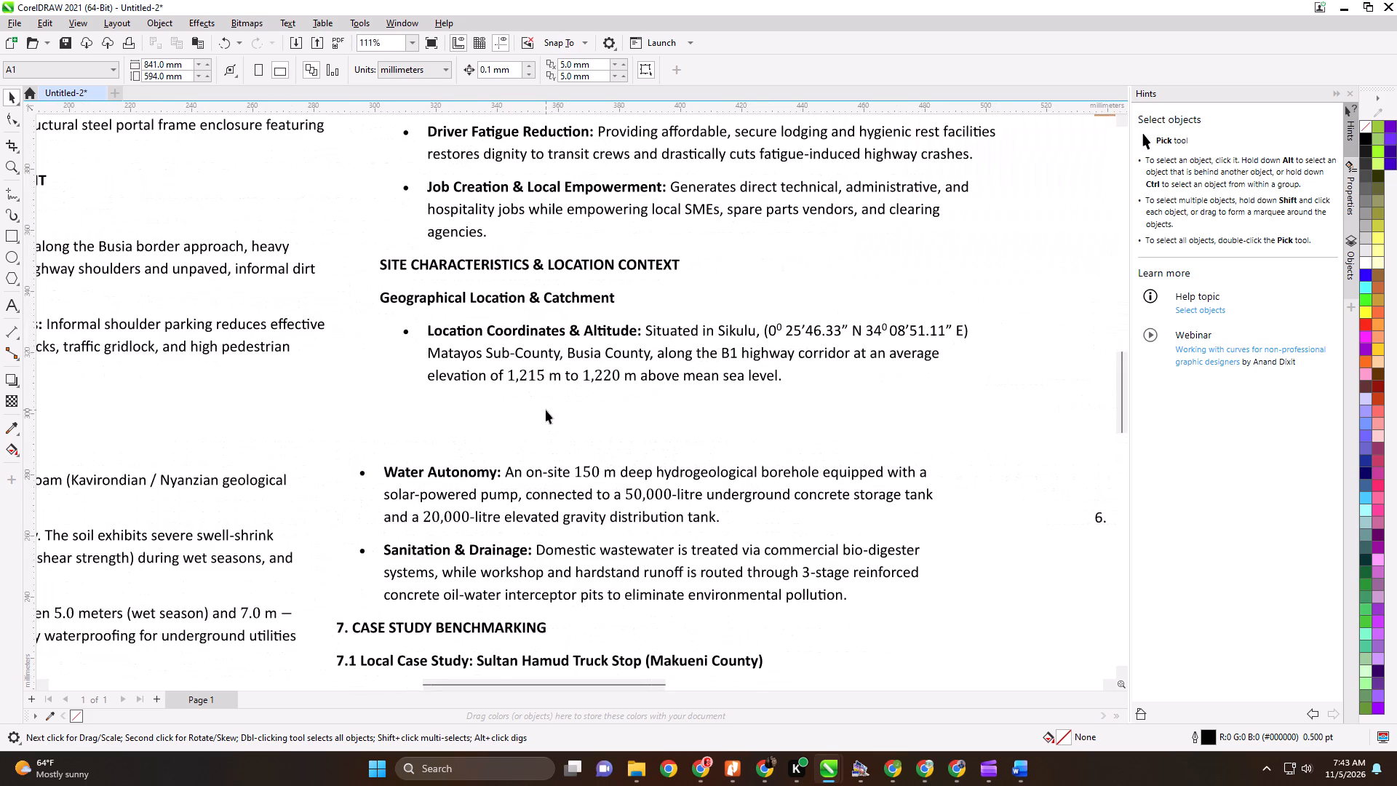
scroll(546, 410, "down", 7)
scroll(546, 410, "up", 1)
scroll(546, 410, "down", 2)
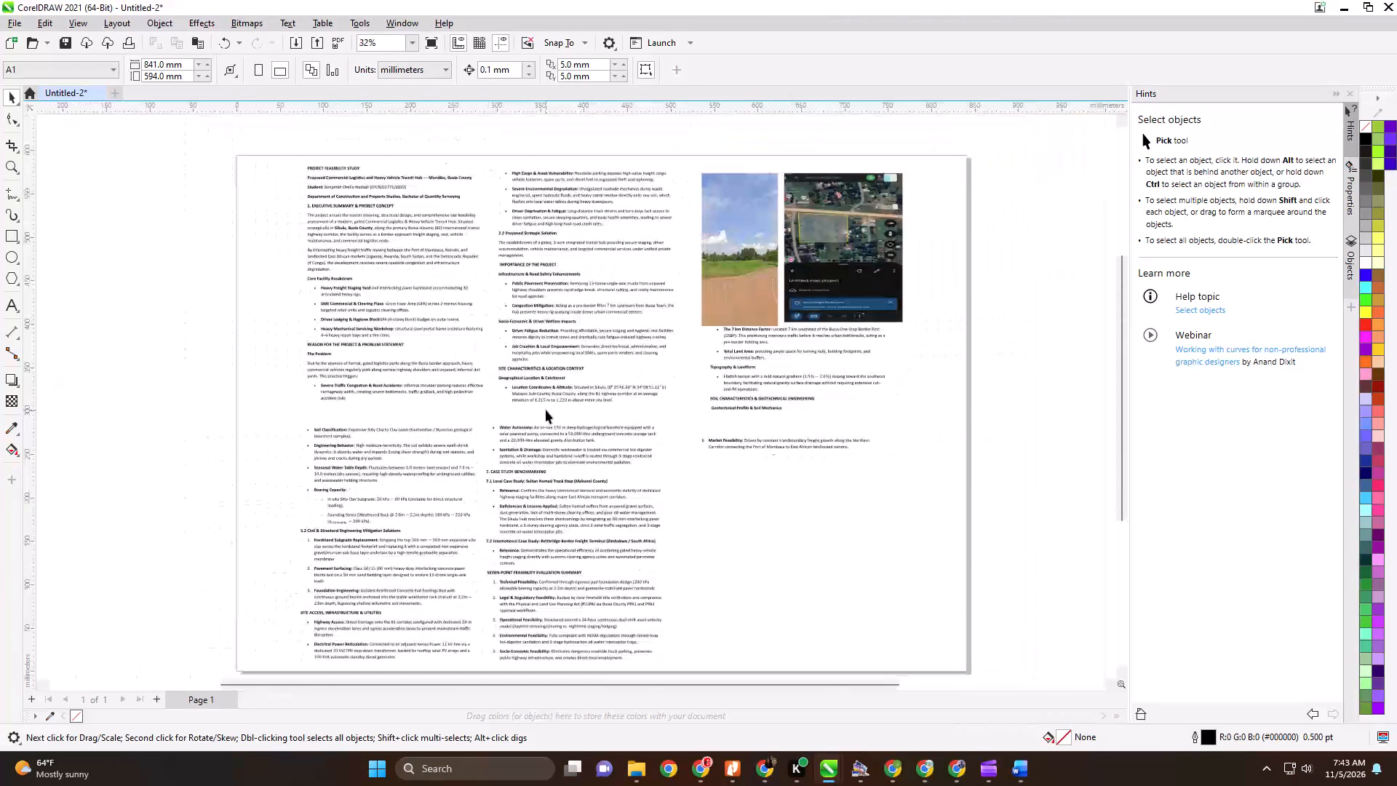
left_click(549, 397)
scroll(731, 309, "down", 1)
scroll(741, 307, "up", 1)
scroll(747, 306, "down", 1)
scroll(769, 306, "up", 1)
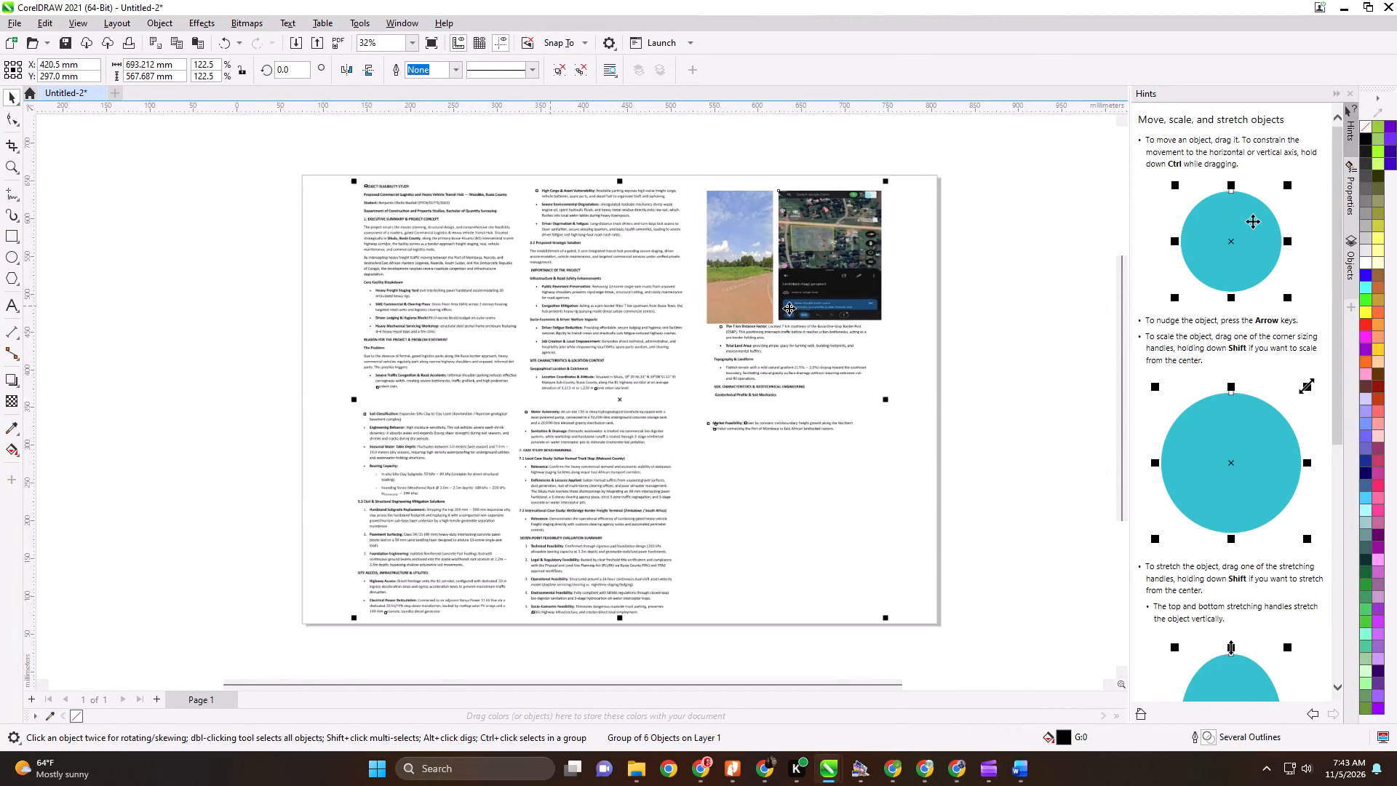
scroll(874, 346, "up", 6)
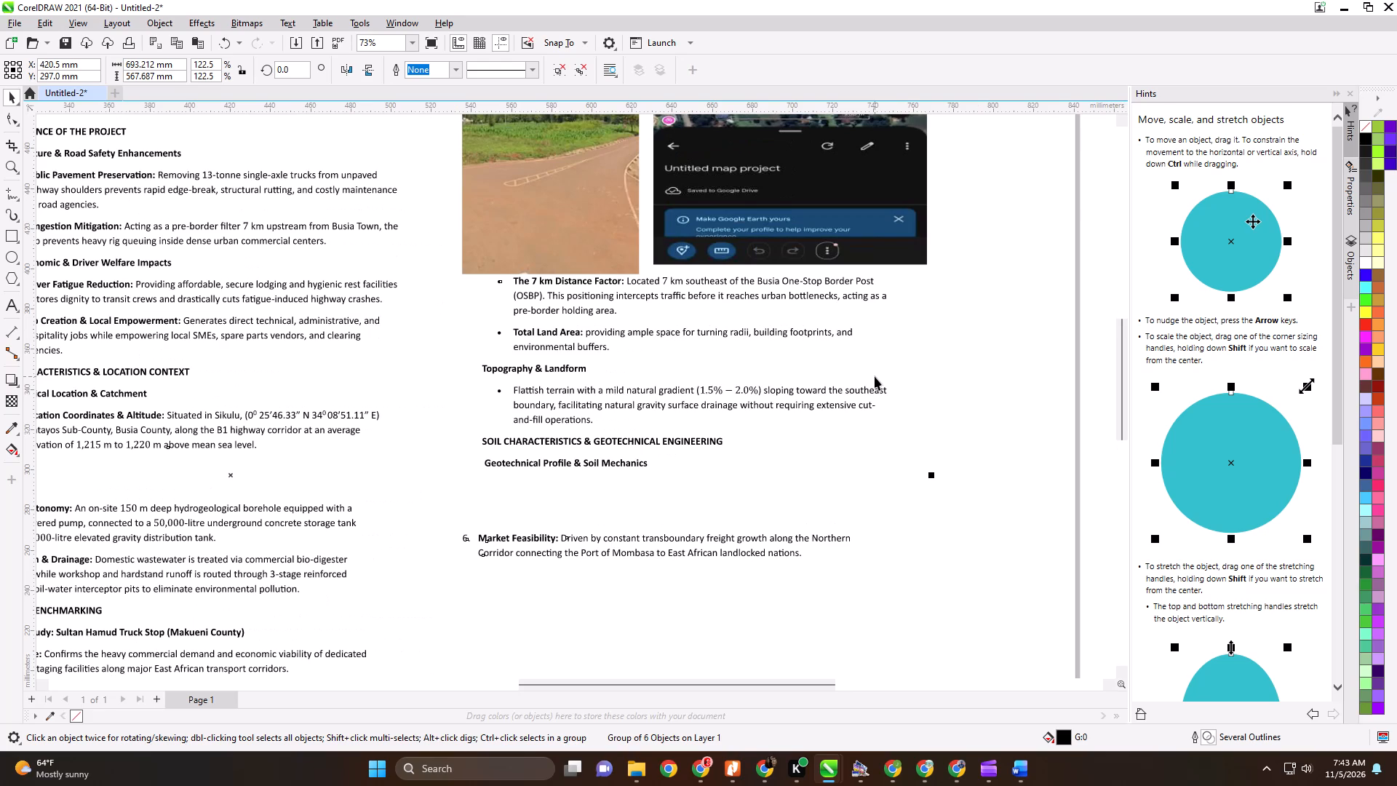
scroll(875, 376, "down", 8)
scroll(581, 355, "up", 8)
scroll(519, 354, "up", 1)
scroll(519, 354, "down", 1)
scroll(517, 354, "up", 2)
scroll(500, 354, "down", 1)
scroll(500, 354, "up", 6)
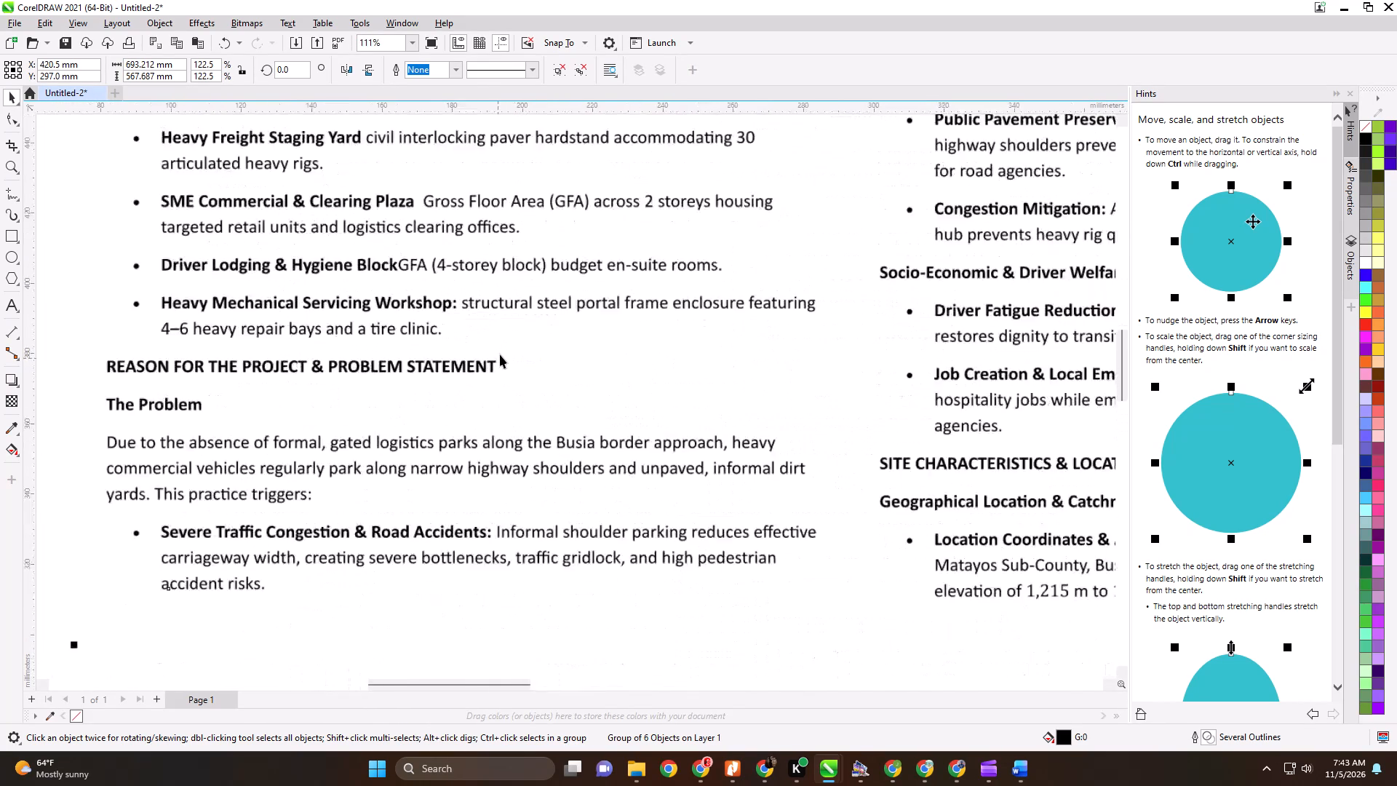
scroll(500, 354, "up", 3)
scroll(500, 354, "down", 1)
scroll(500, 354, "up", 2)
scroll(500, 354, "down", 2)
scroll(500, 354, "up", 1)
scroll(500, 354, "down", 1)
scroll(500, 354, "up", 1)
scroll(500, 354, "down", 5)
scroll(500, 354, "up", 1)
scroll(500, 354, "down", 1)
scroll(500, 354, "up", 1)
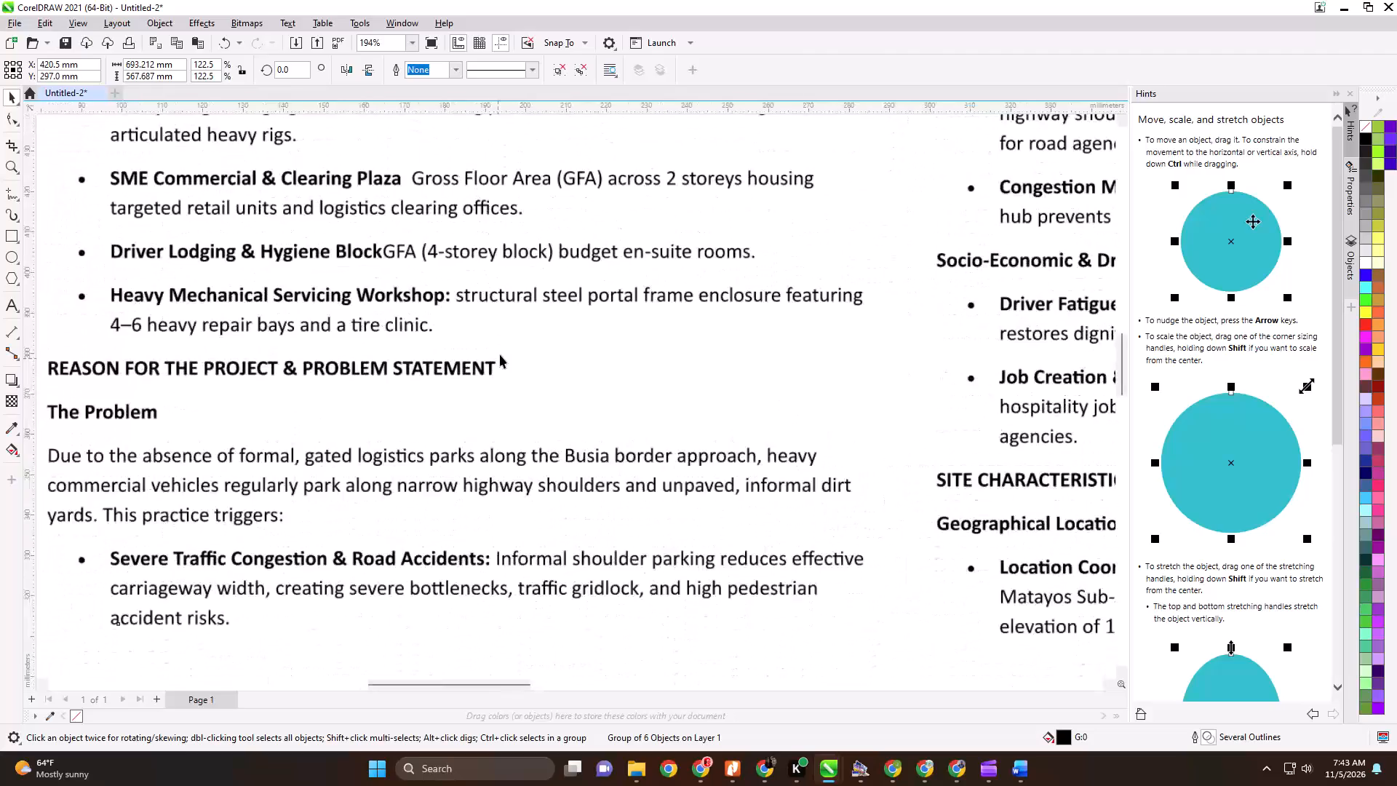
scroll(500, 354, "down", 1)
scroll(500, 354, "up", 1)
scroll(500, 354, "down", 1)
scroll(500, 354, "up", 1)
scroll(500, 354, "down", 7)
scroll(500, 354, "up", 1)
scroll(500, 354, "down", 3)
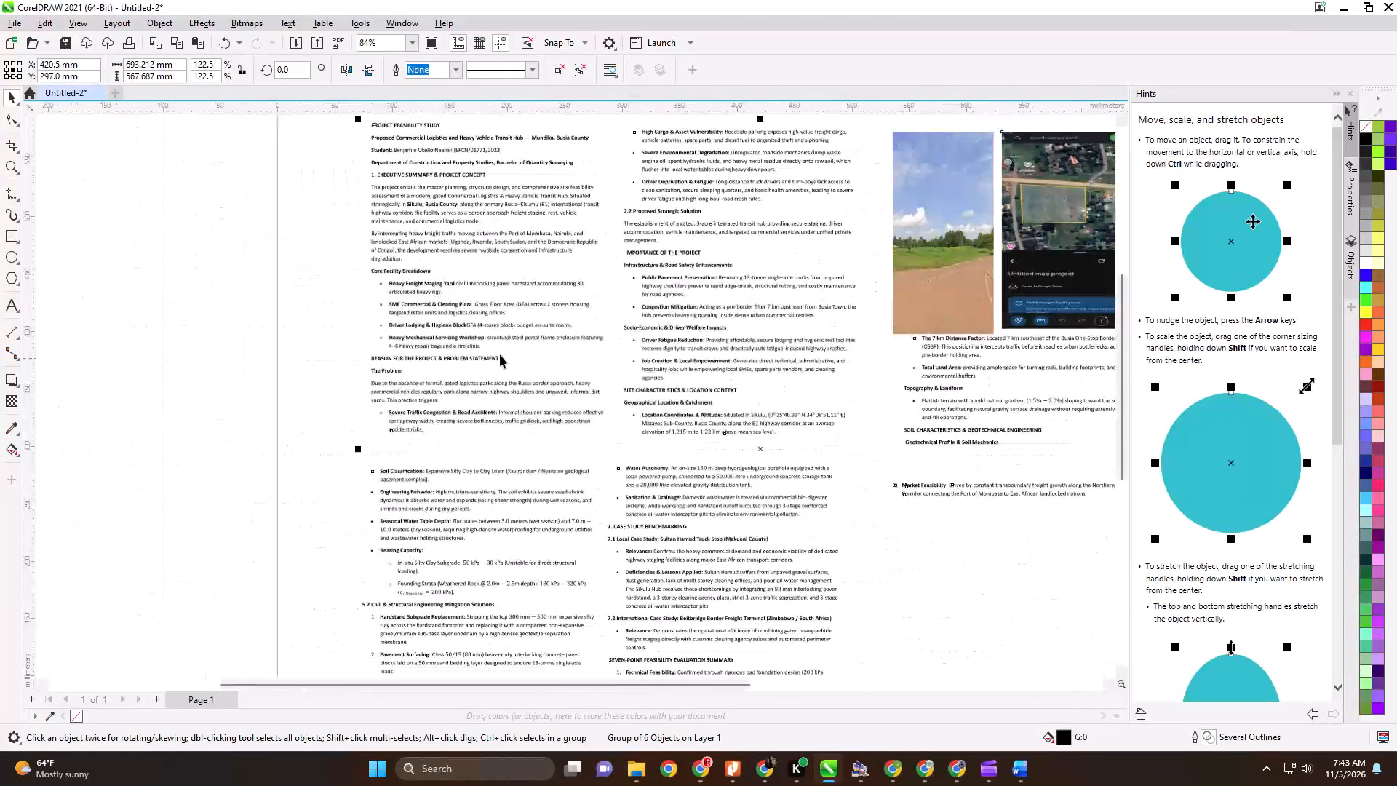
scroll(500, 354, "down", 4)
scroll(500, 354, "up", 1)
scroll(500, 354, "down", 1)
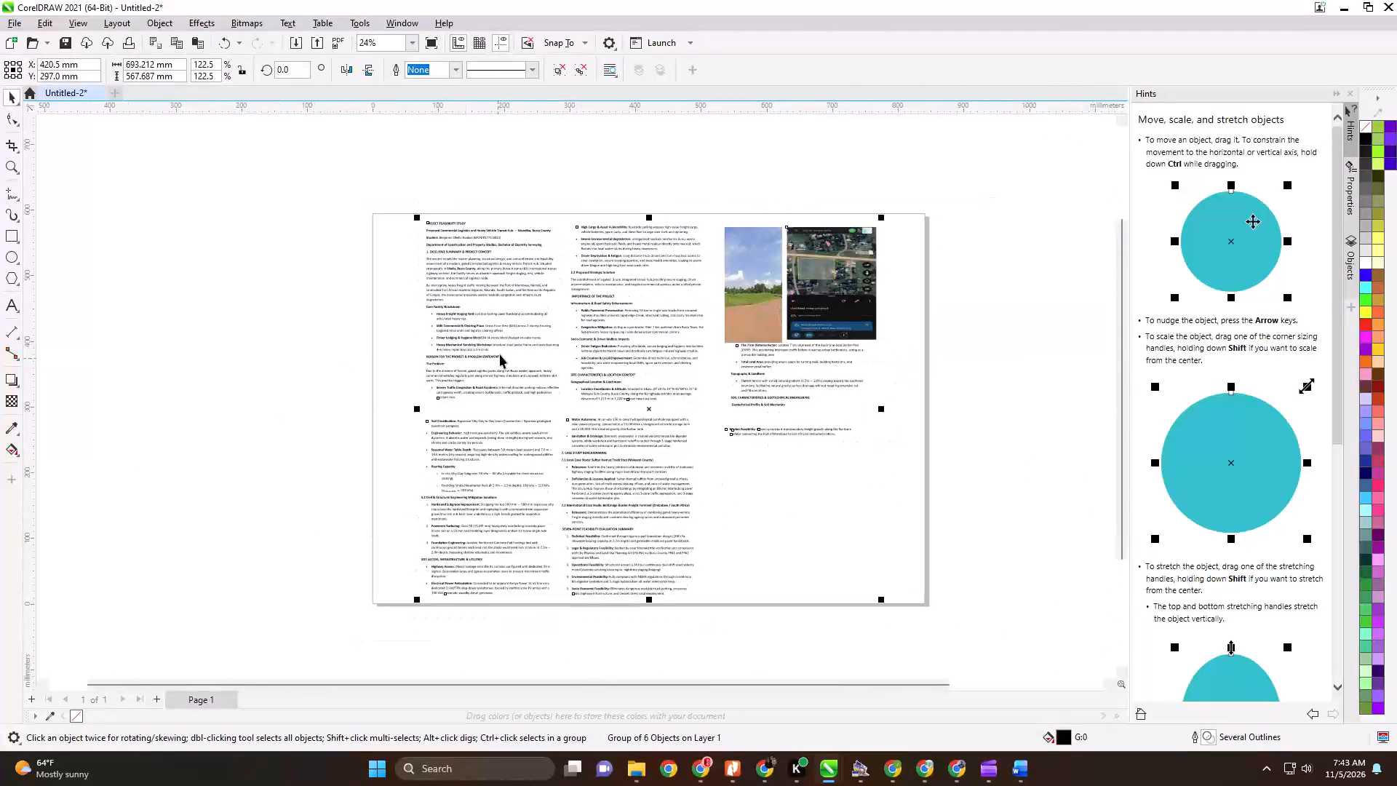
left_click(980, 389)
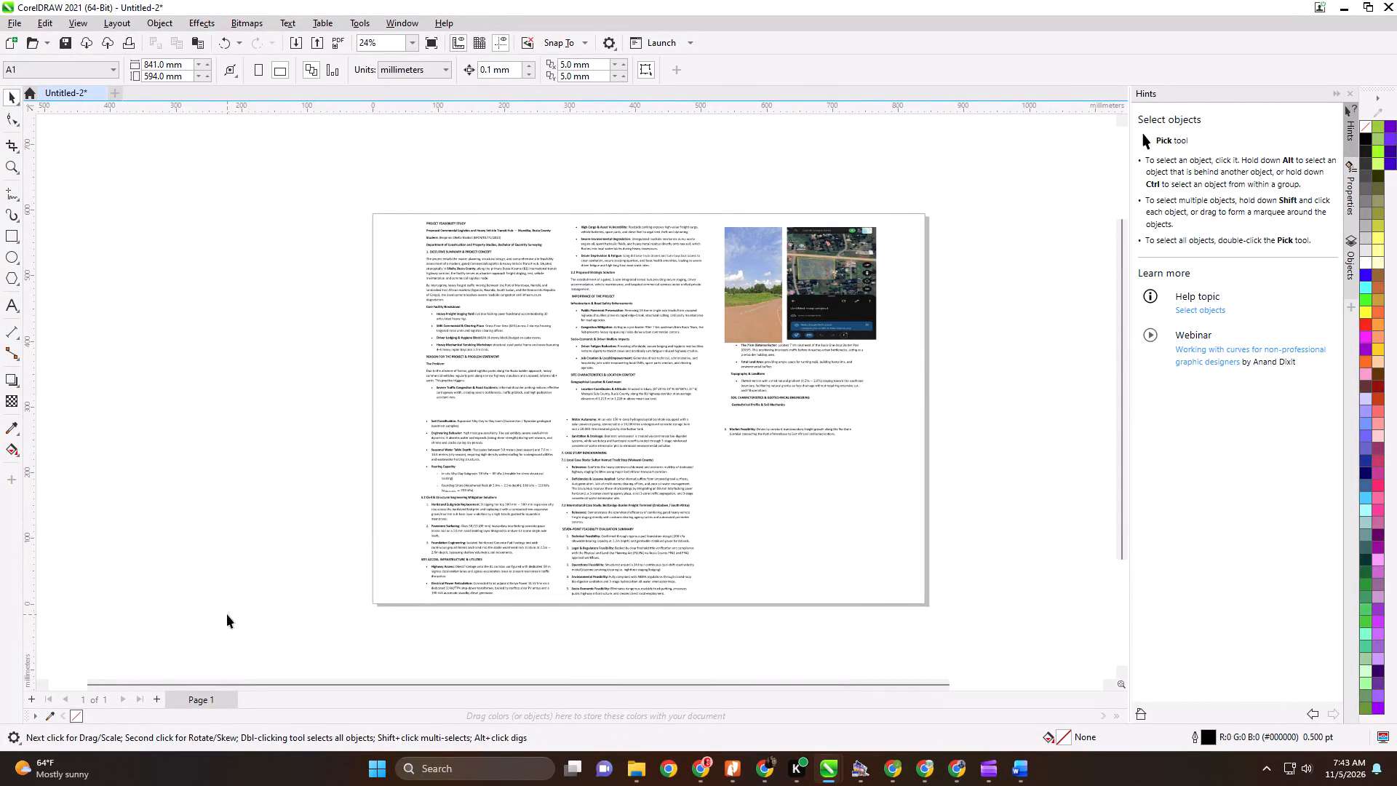
Ungroup the enlarged six-page group completely into individual objects with Ungroup All.
left_click(752, 636)
left_click_drag(792, 675, 334, 389)
left_click(490, 445)
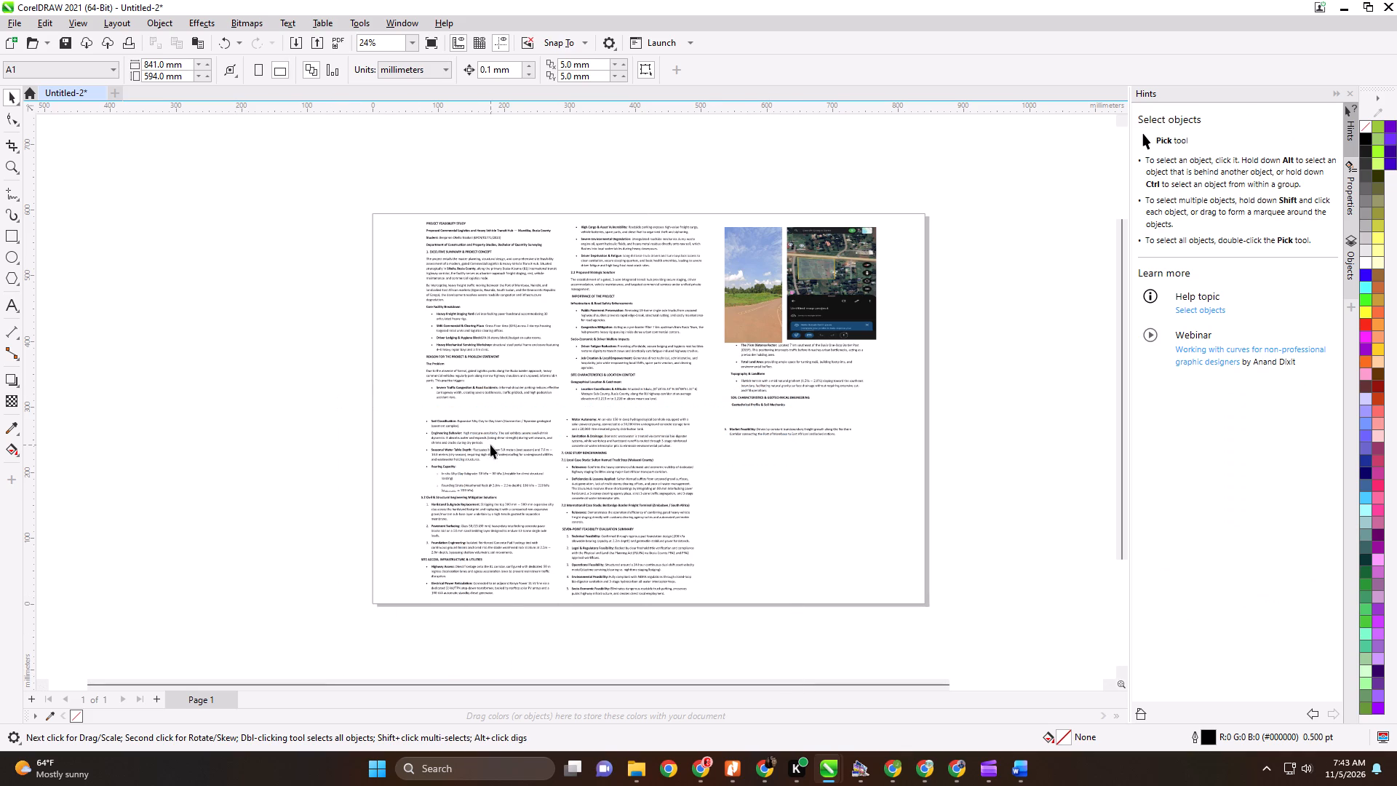
right_click(490, 445)
left_click(556, 402)
left_click(507, 374)
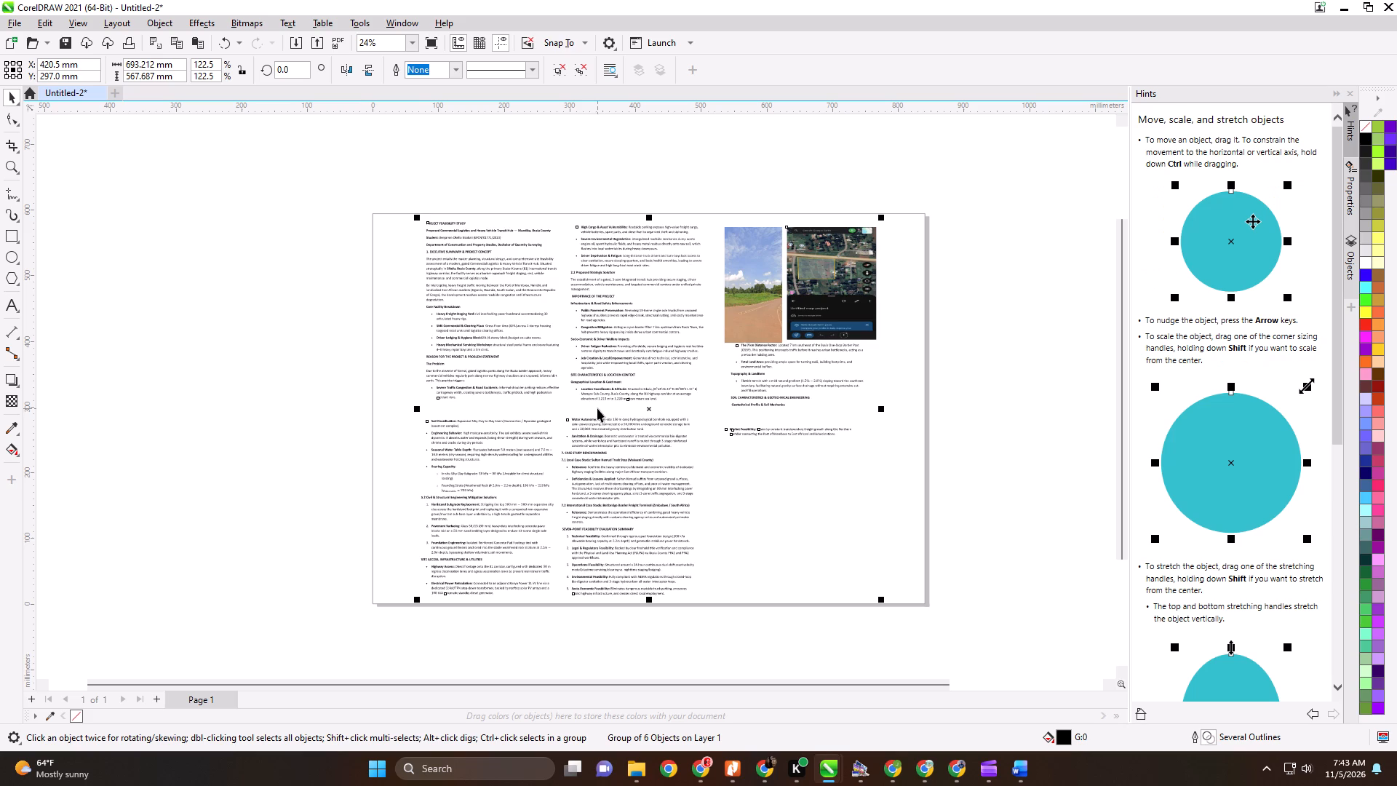
right_click(613, 434)
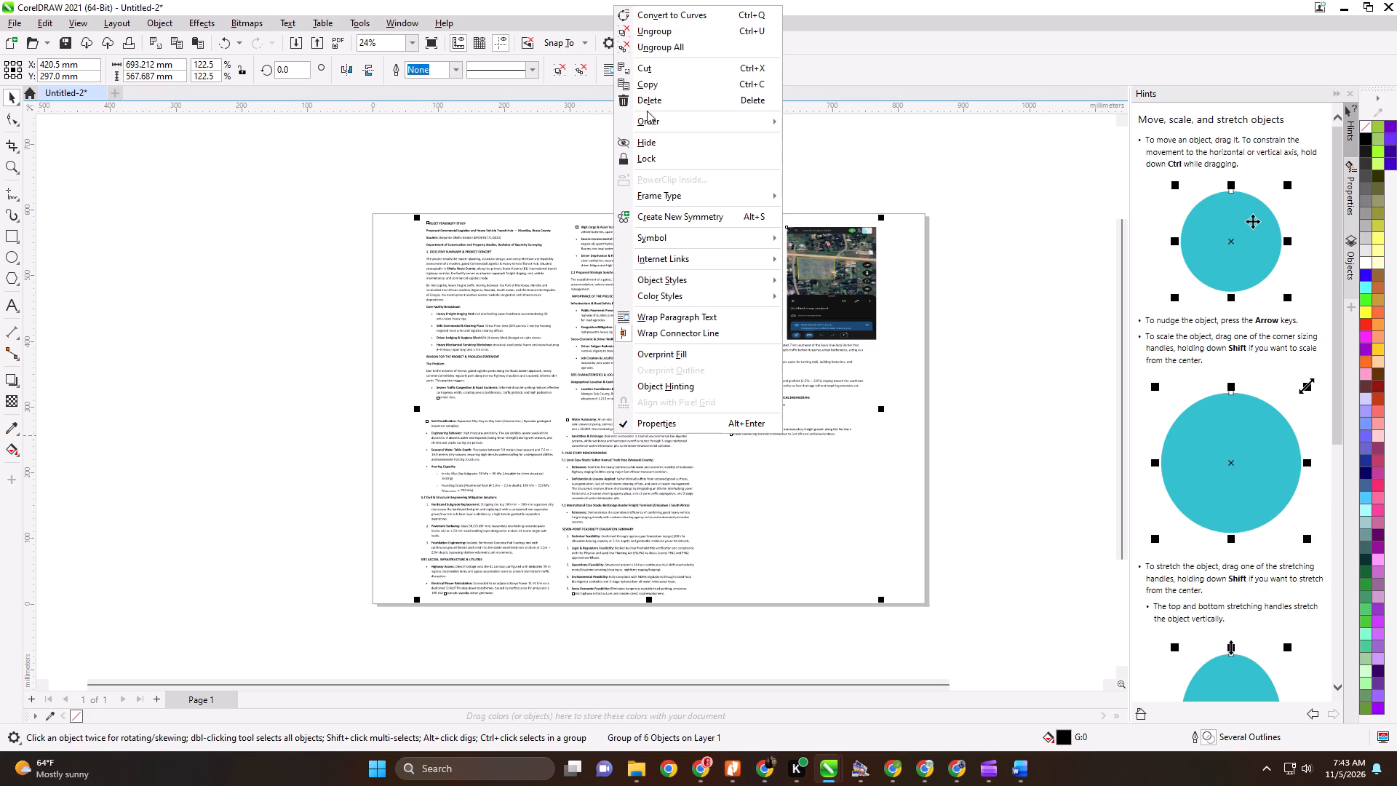
left_click(667, 47)
left_click(1017, 256)
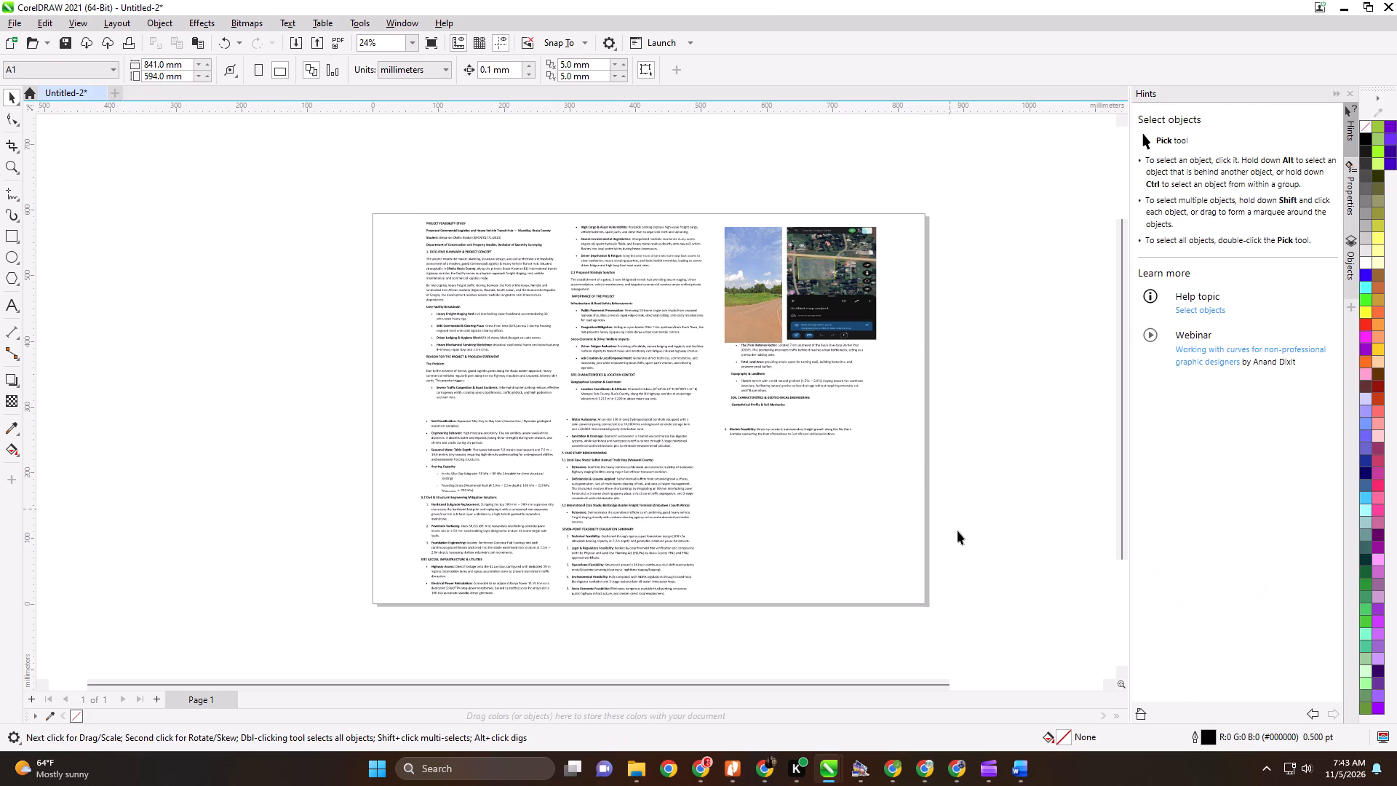
Move the image page with its captions off the landscape page, to the empty area beside its lower-left corner.
left_click_drag(346, 176, 380, 208)
left_click_drag(1035, 414, 707, 205)
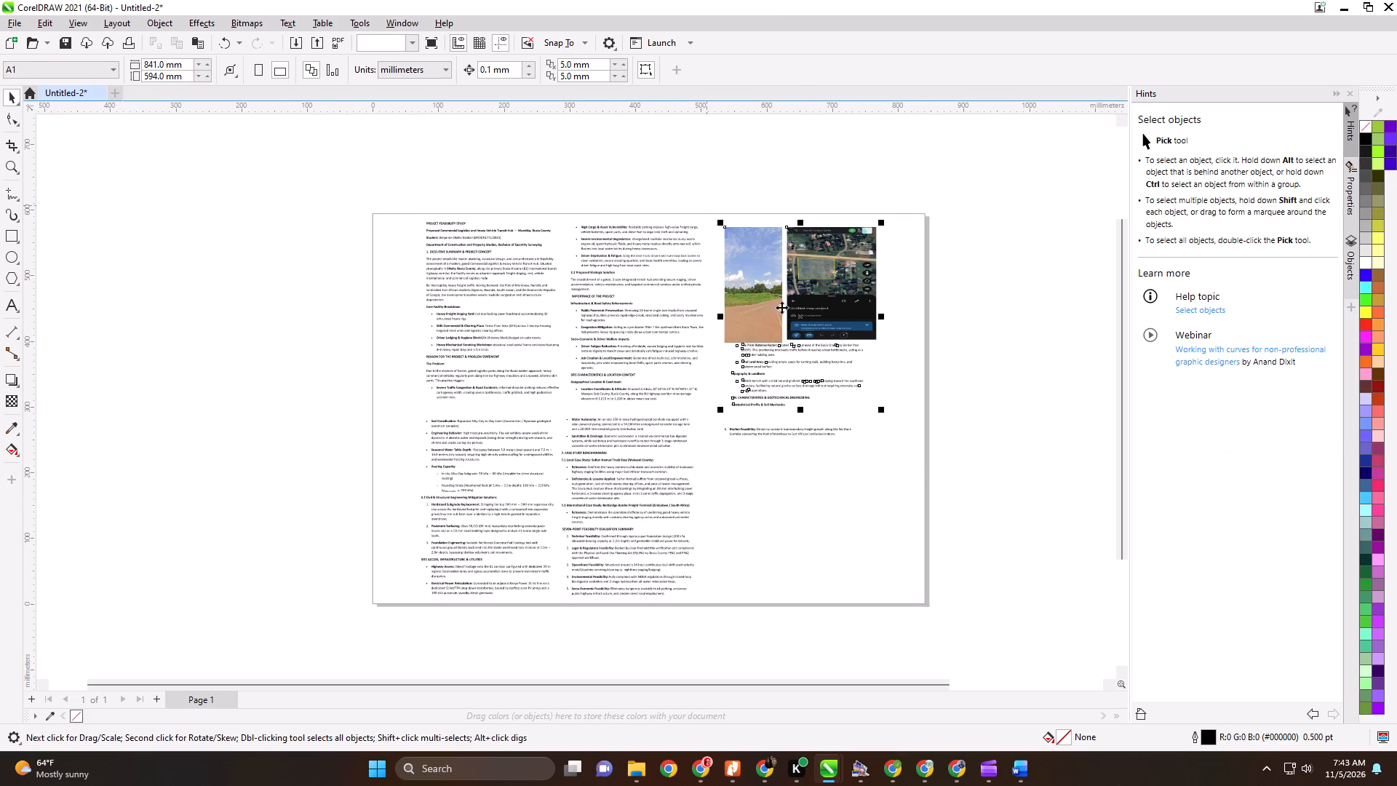
left_click_drag(802, 313, 324, 512)
left_click_drag(1050, 412, 475, 343)
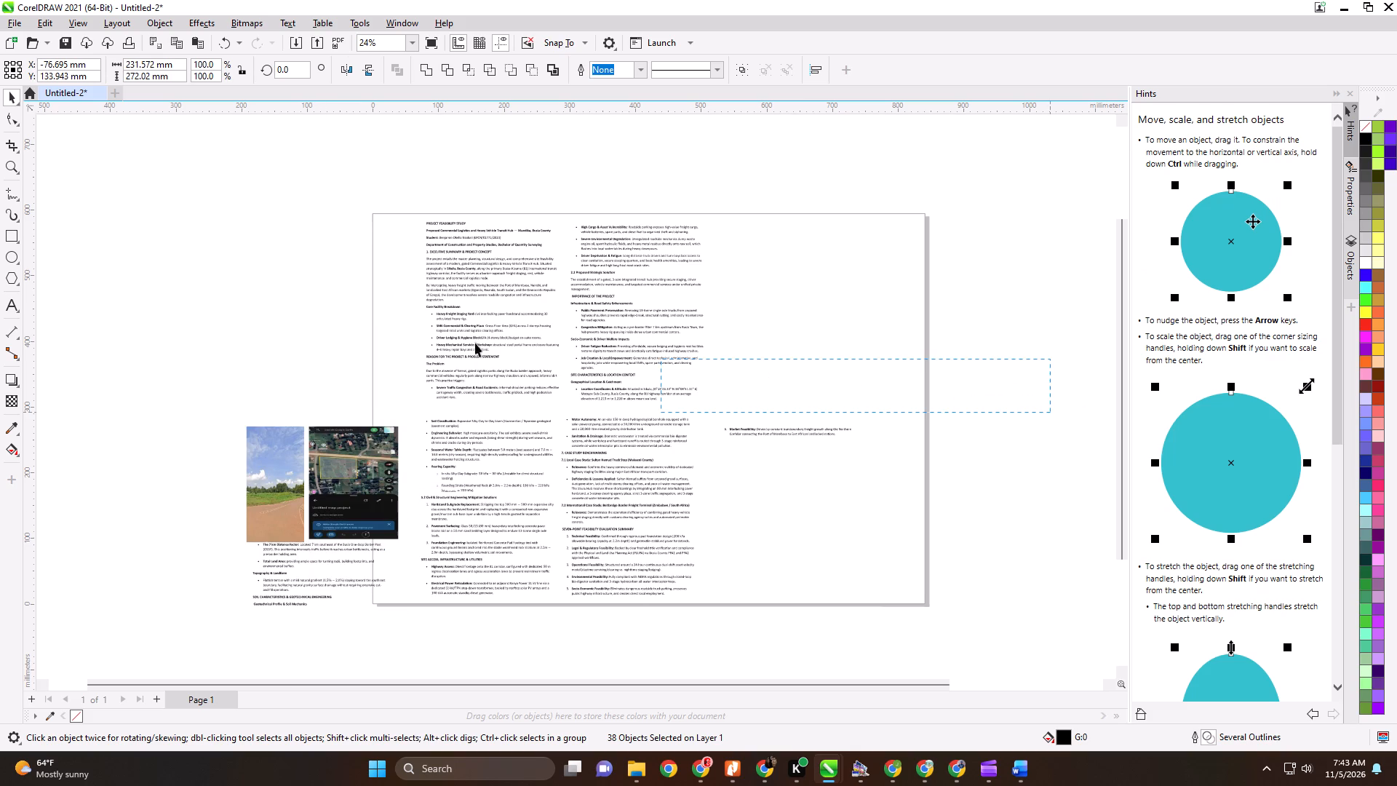
left_click_drag(475, 343, 356, 202)
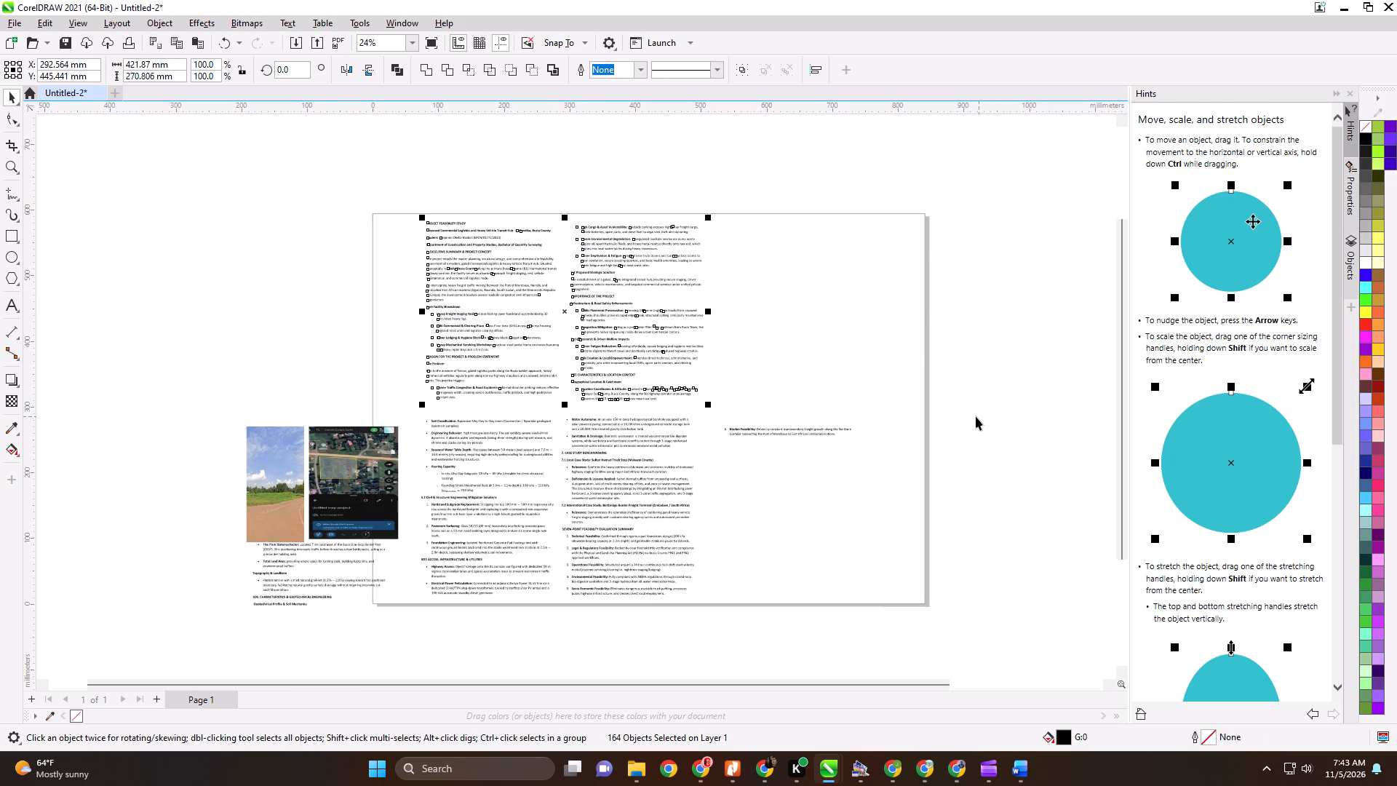
left_click(257, 248)
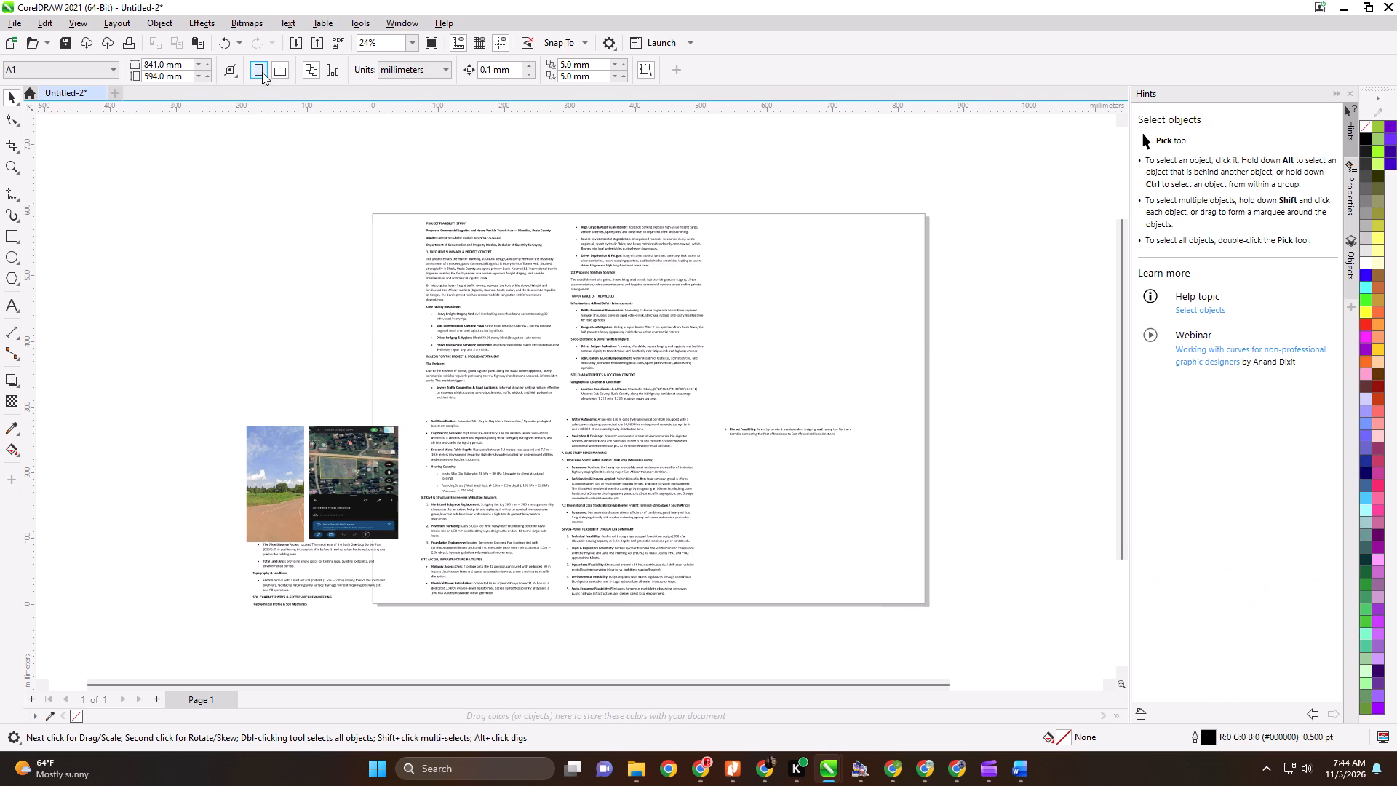
Switch the A1 page orientation from landscape to portrait.
left_click(262, 72)
left_click(891, 310)
Move the first two report pages together to the top of the portrait page, centred at about X 332, Y 698 mm.
left_click_drag(342, 180, 487, 332)
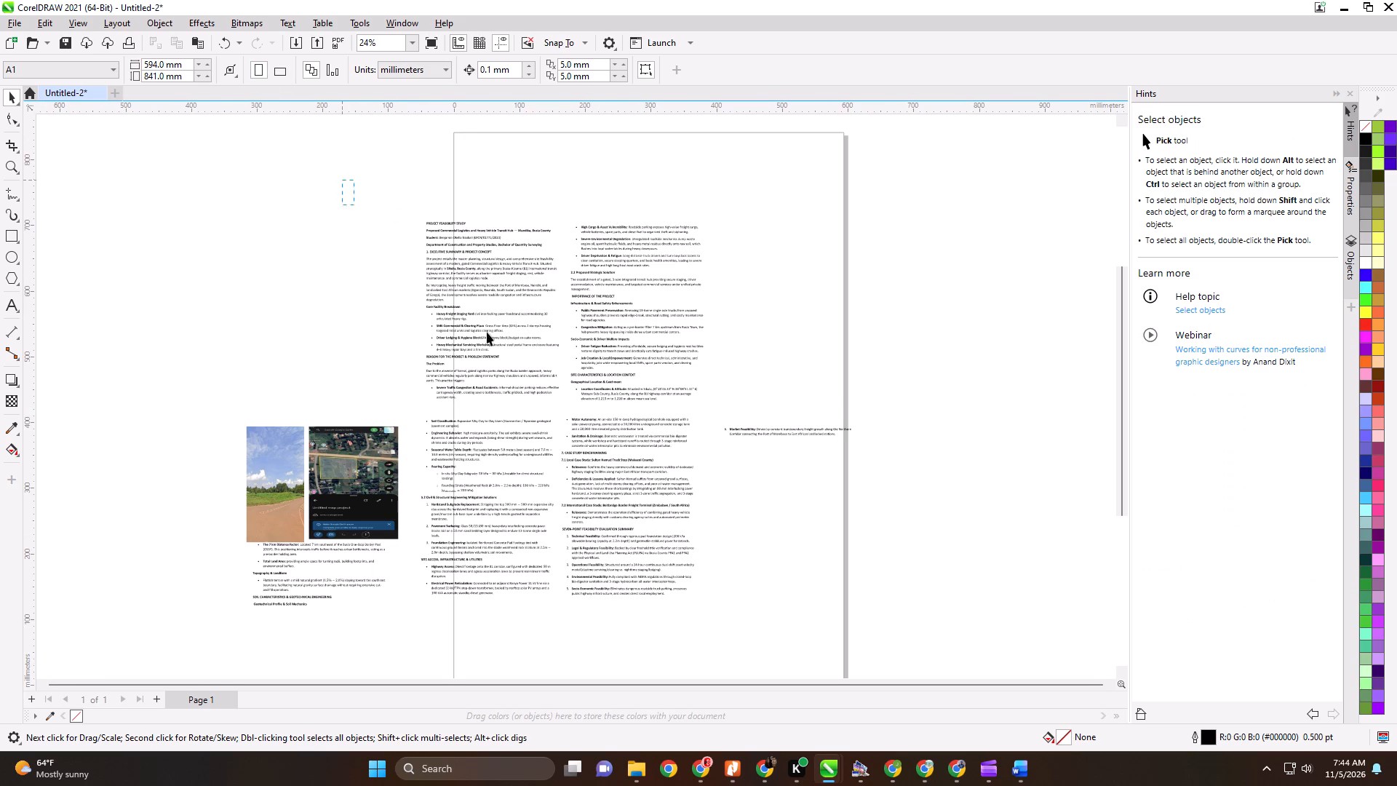
left_click_drag(487, 332, 726, 410)
left_click_drag(562, 311, 636, 238)
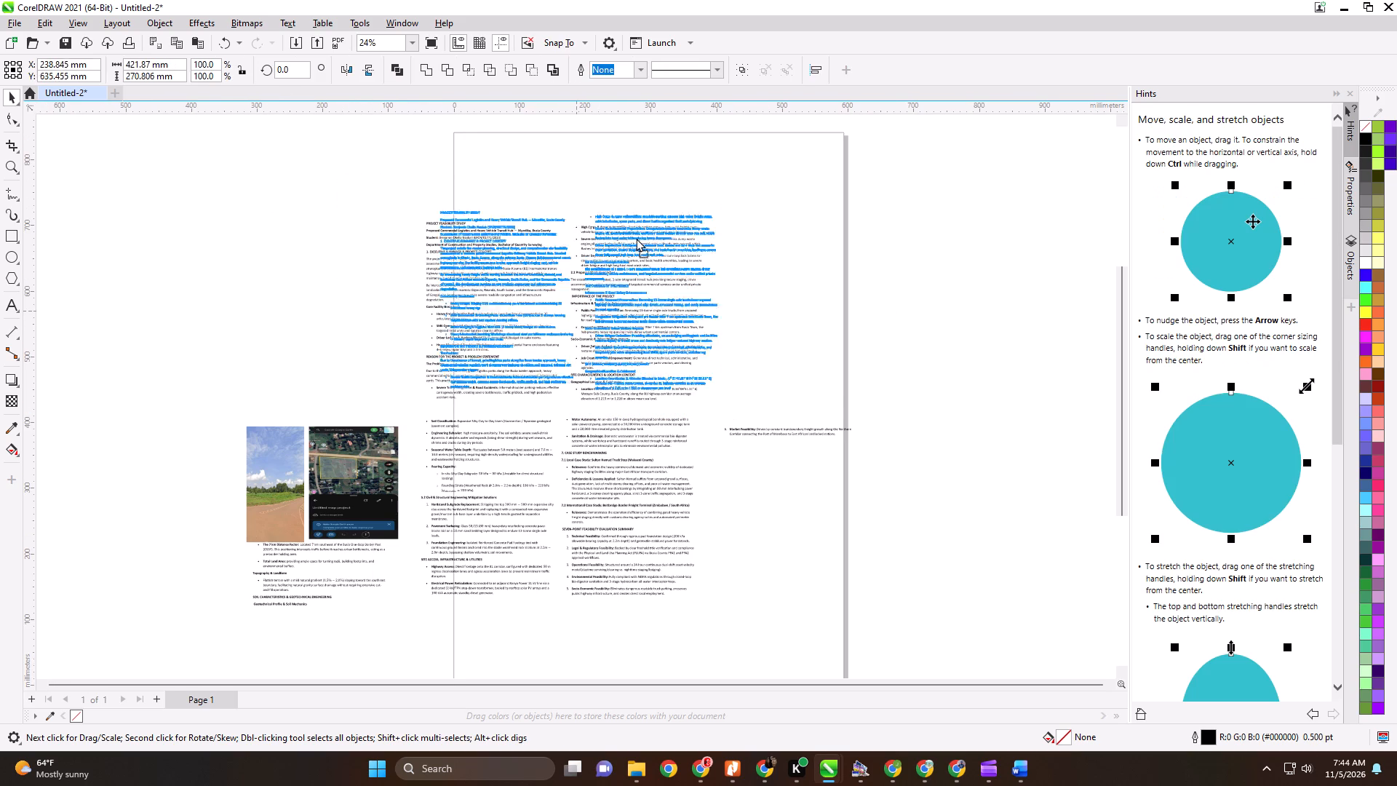
left_click_drag(636, 238, 669, 226)
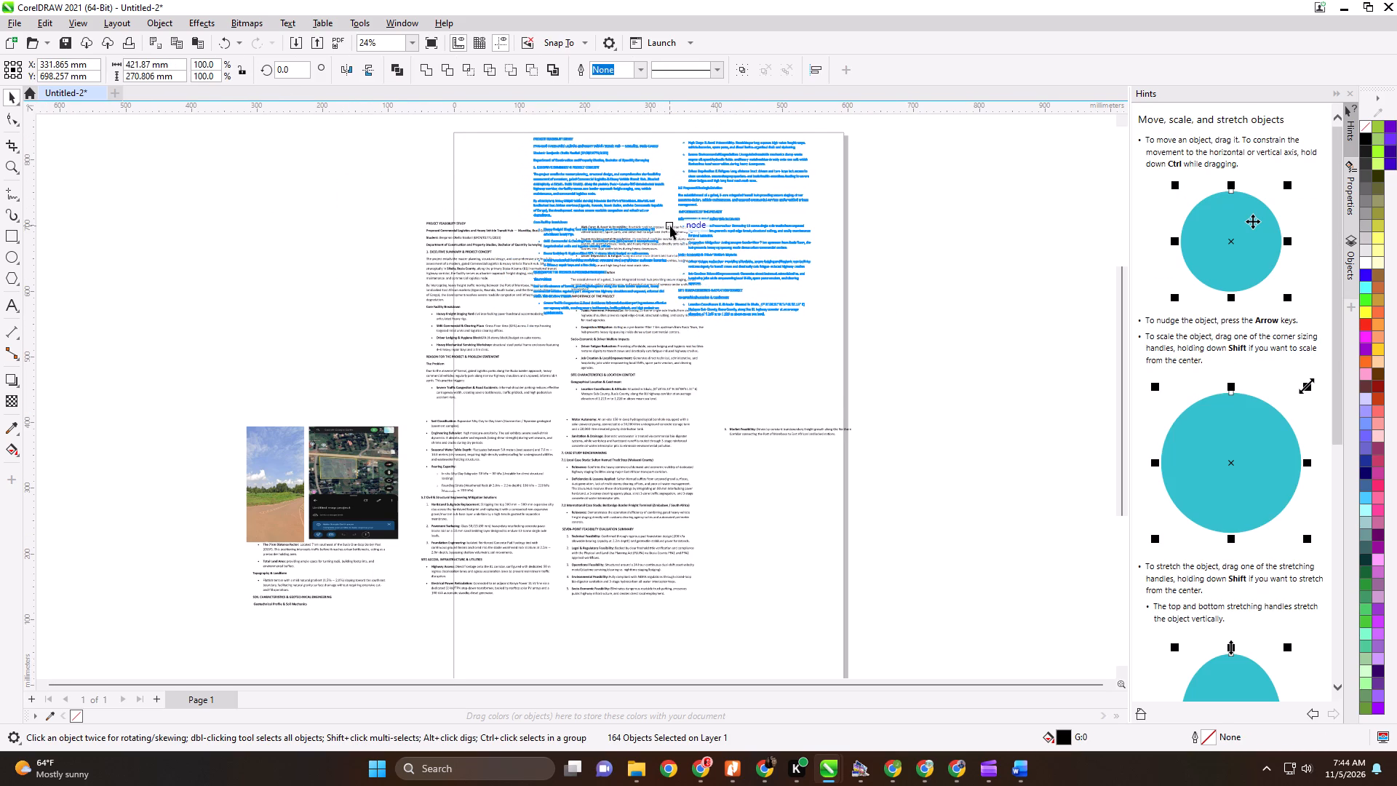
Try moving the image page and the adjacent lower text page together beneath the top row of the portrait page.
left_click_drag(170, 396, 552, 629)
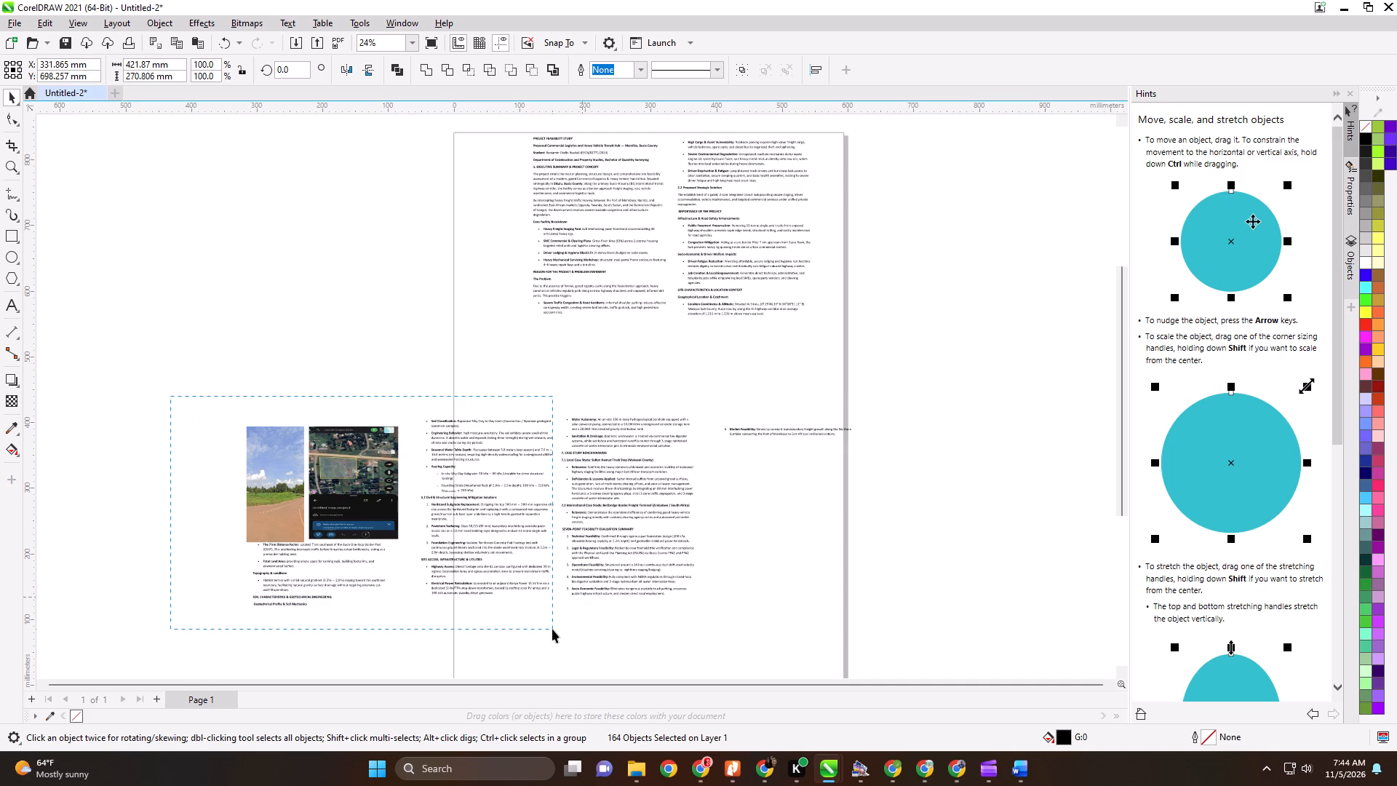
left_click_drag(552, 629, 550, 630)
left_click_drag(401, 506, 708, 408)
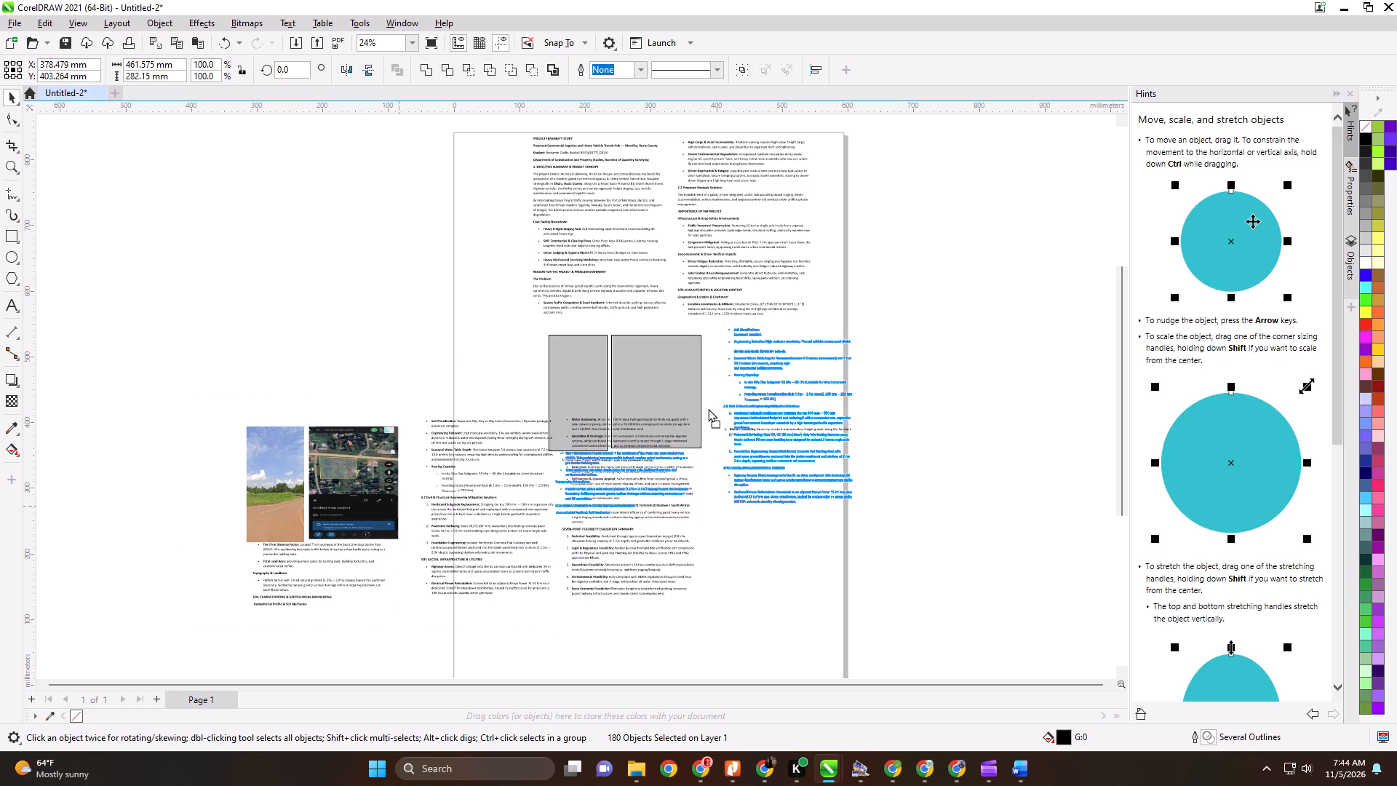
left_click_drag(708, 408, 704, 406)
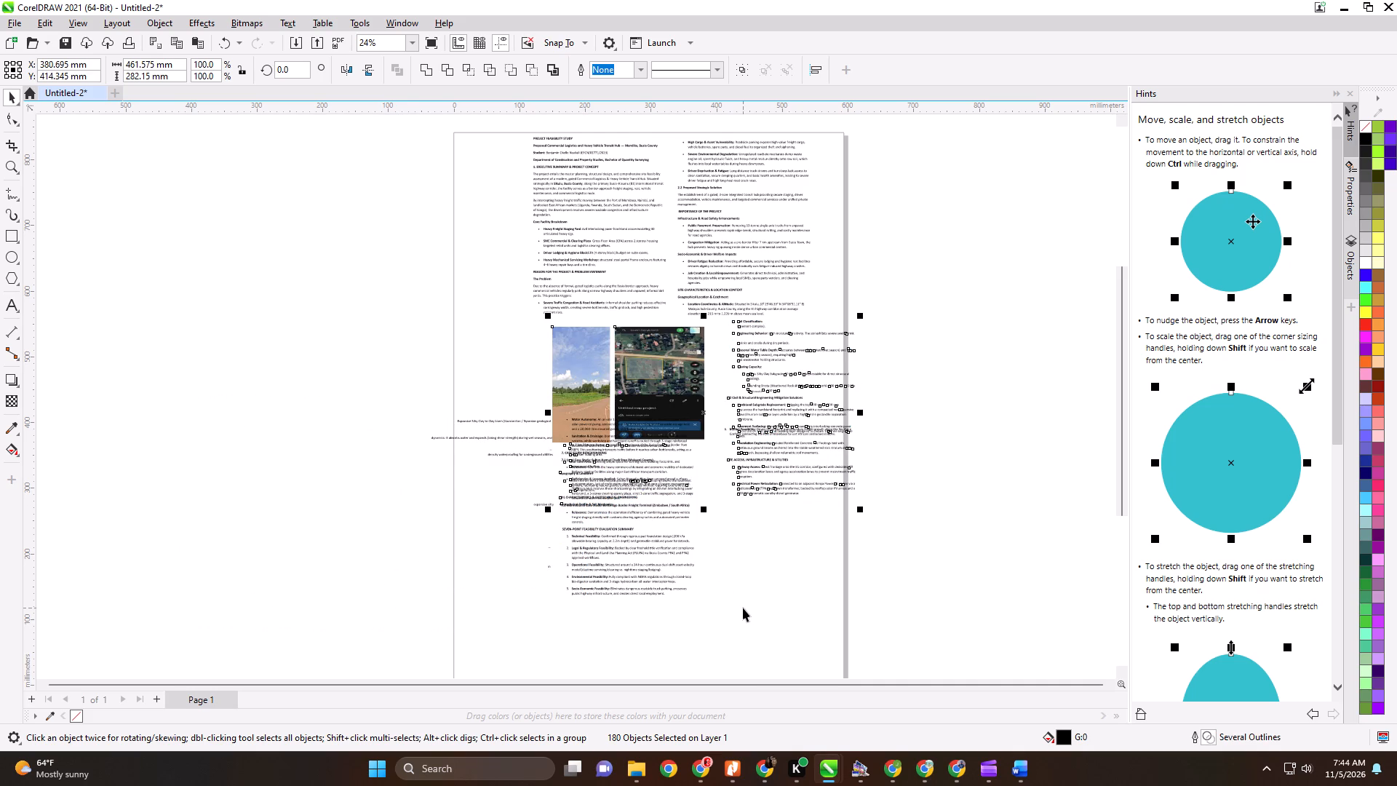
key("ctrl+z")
Group the lower-middle text page with the short last page and move the group off the page's lower-right side.
left_click(915, 464)
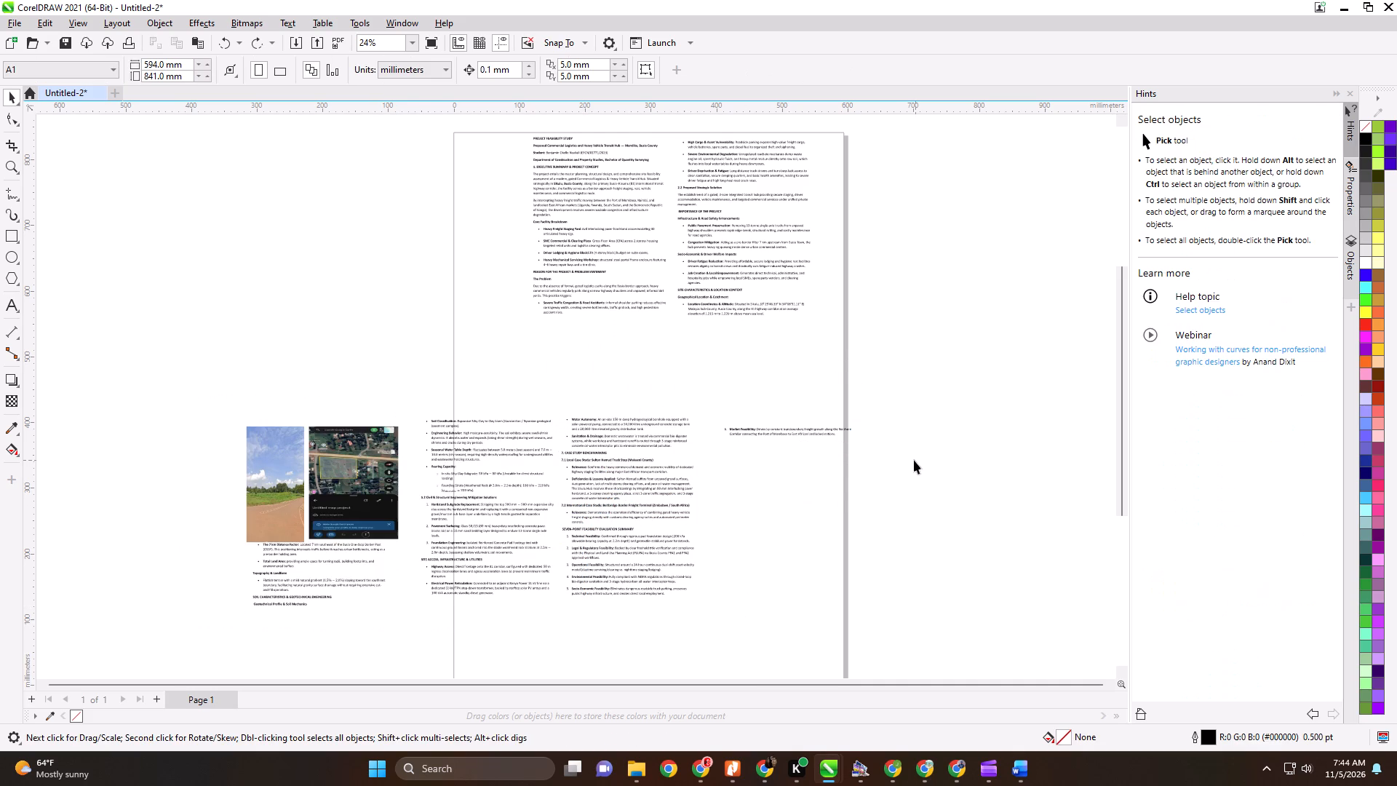
left_click_drag(952, 578, 556, 380)
left_click(998, 608)
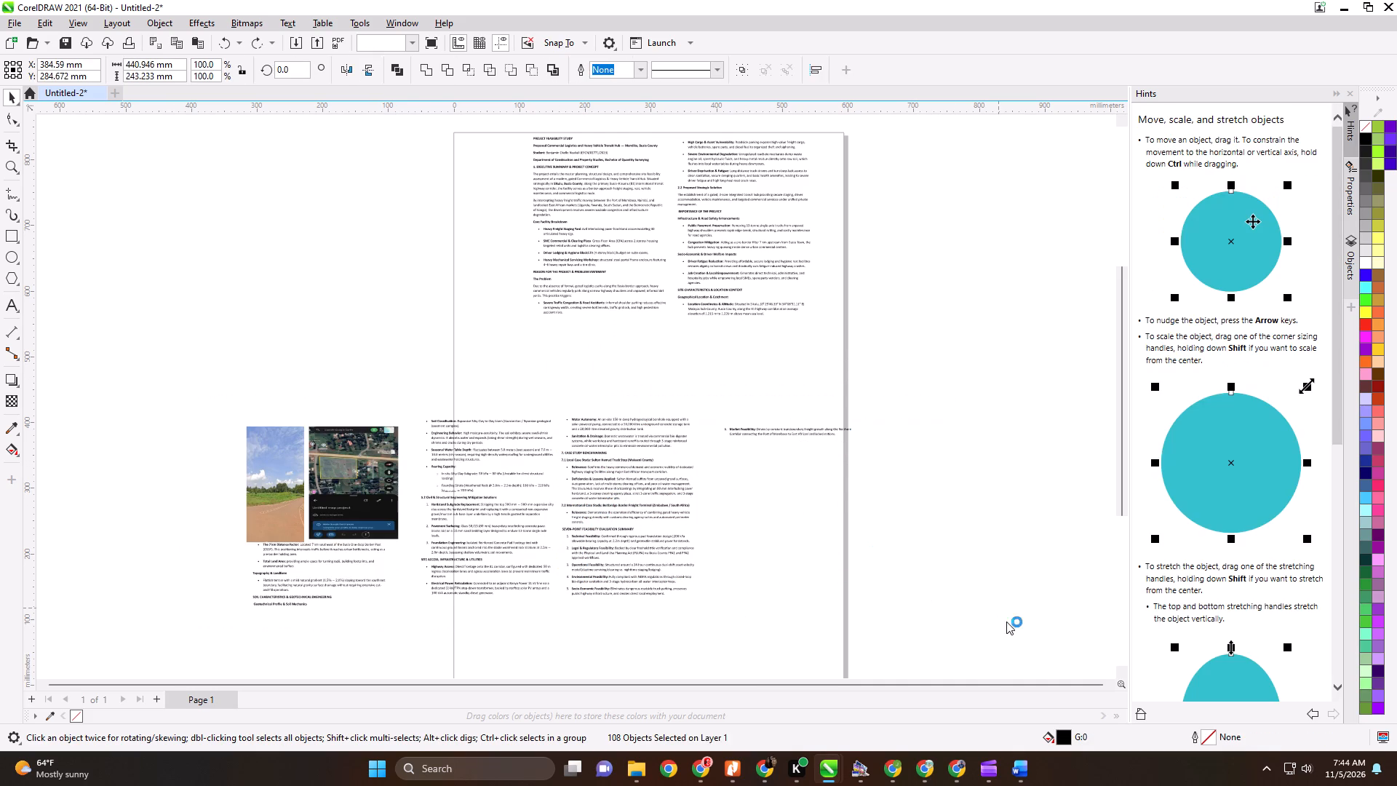
left_click_drag(1009, 624, 554, 389)
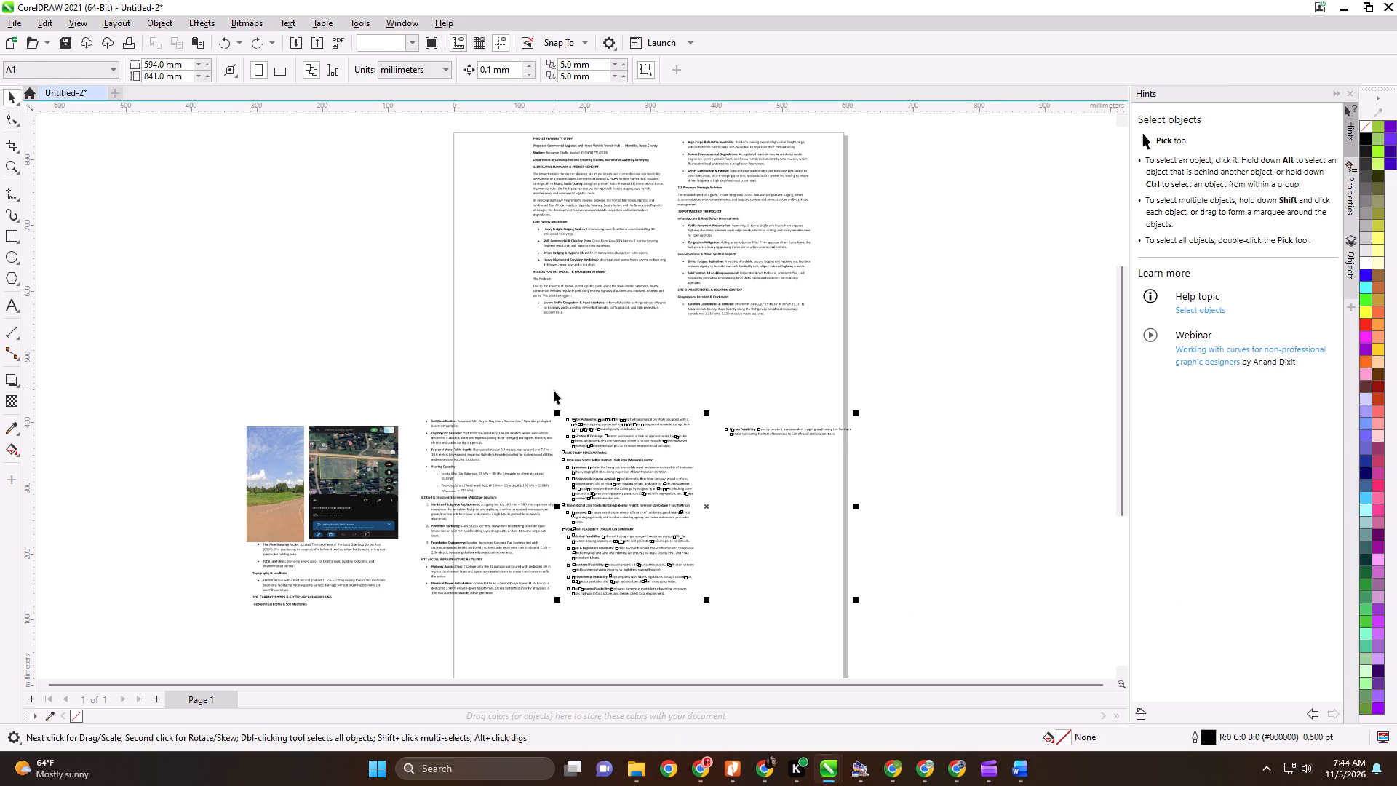
key("ctrl+g")
left_click_drag(652, 481, 932, 527)
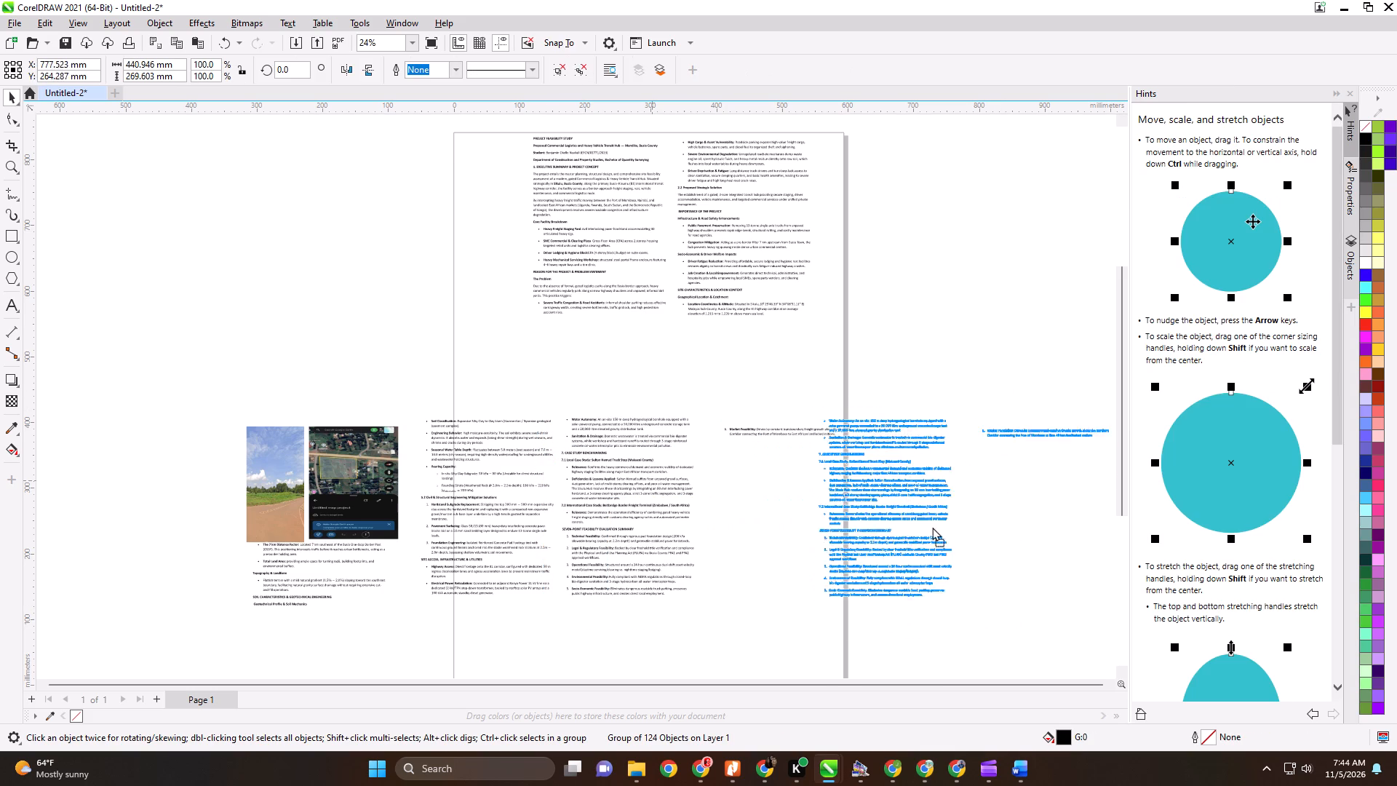
left_click_drag(932, 527, 959, 589)
Group the image page with the adjacent text page and place them beneath the top row, at about X 328, Y 408 mm.
left_click_drag(162, 381, 827, 638)
key("ctrl+g")
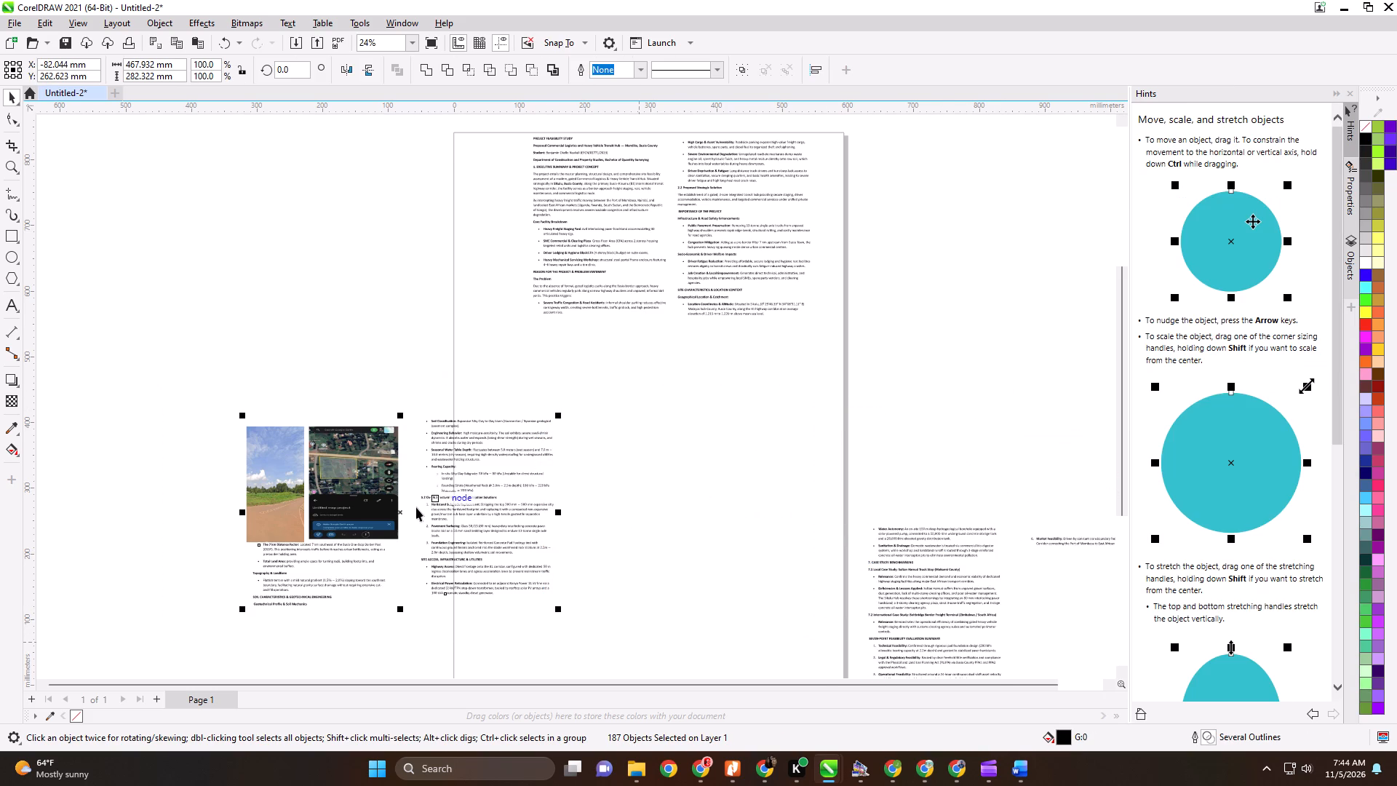
left_click_drag(402, 511, 668, 416)
scroll(597, 370, "up", 1)
scroll(597, 369, "down", 1)
scroll(596, 367, "up", 1)
scroll(626, 366, "down", 4)
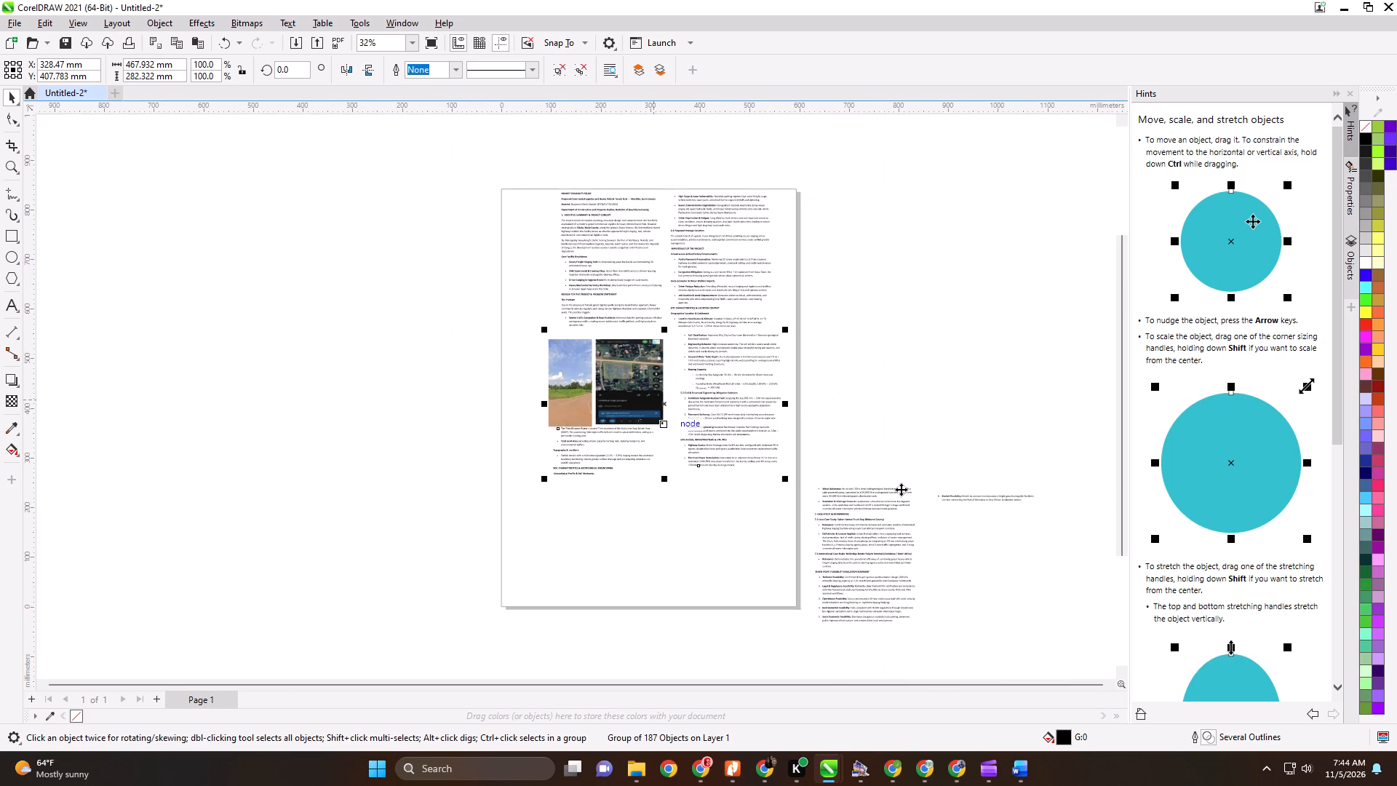
Move the group of the last two report pages to the bottom of the portrait page, at about X 346, Y 119 mm.
left_click(1096, 570)
left_click_drag(1083, 611, 766, 454)
left_click(876, 522)
left_click(875, 539)
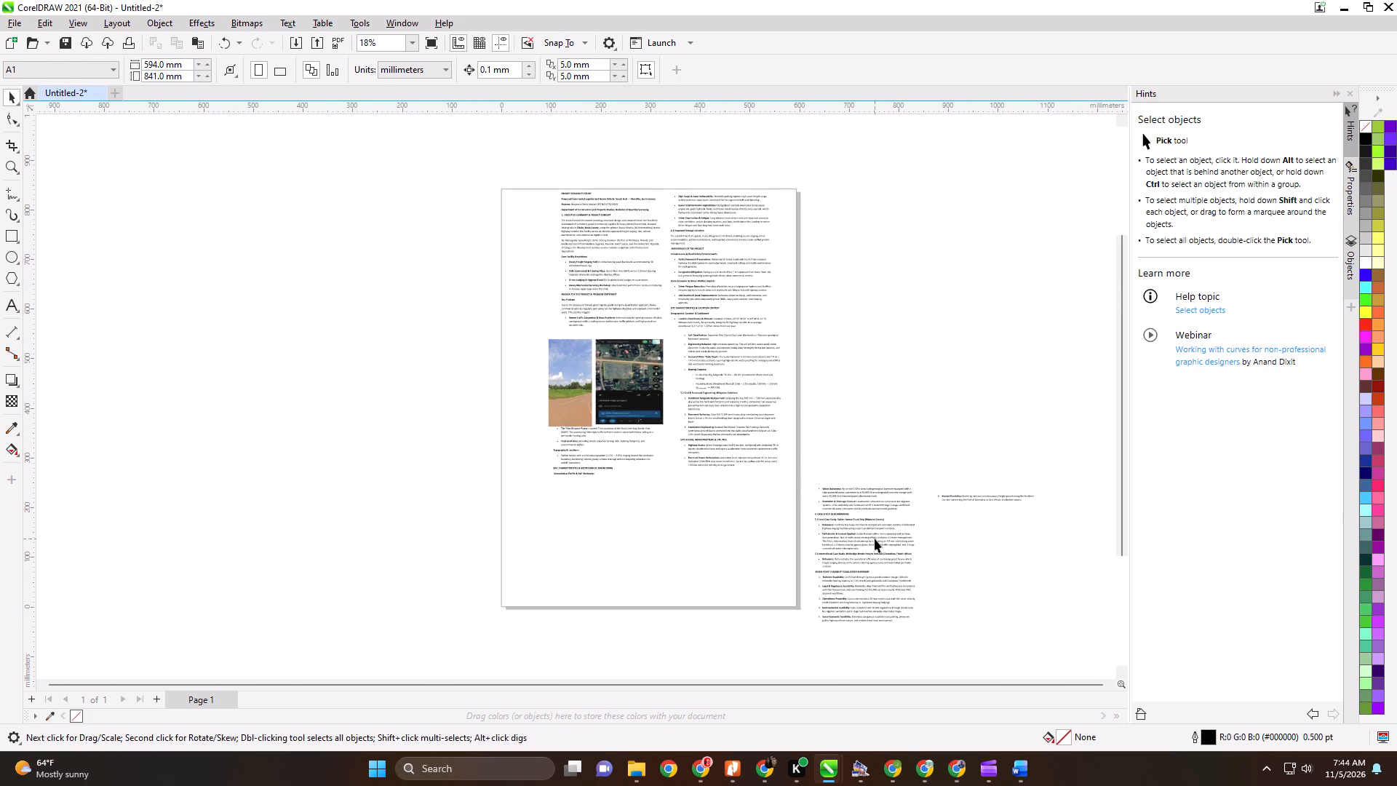
left_click_drag(924, 555, 629, 556)
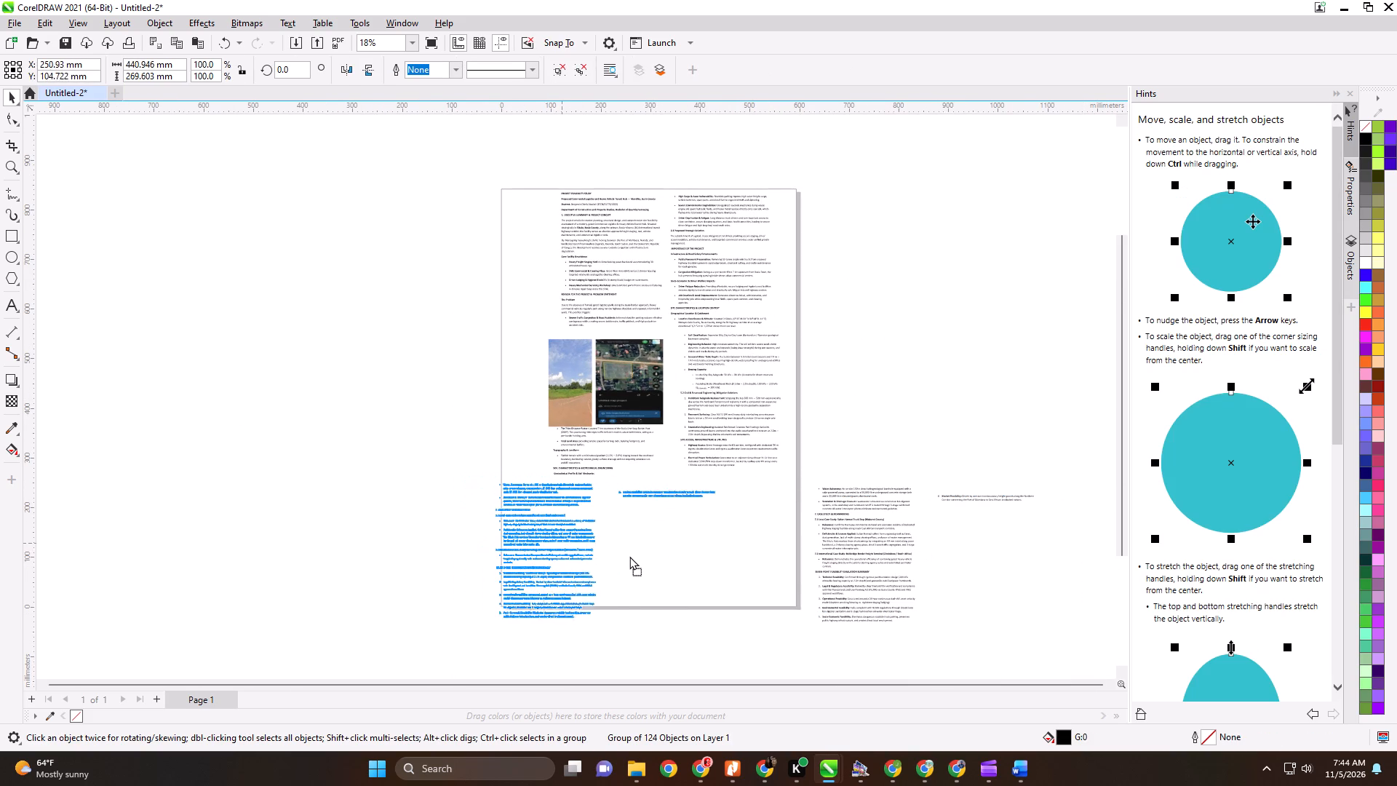
left_click_drag(629, 556, 673, 548)
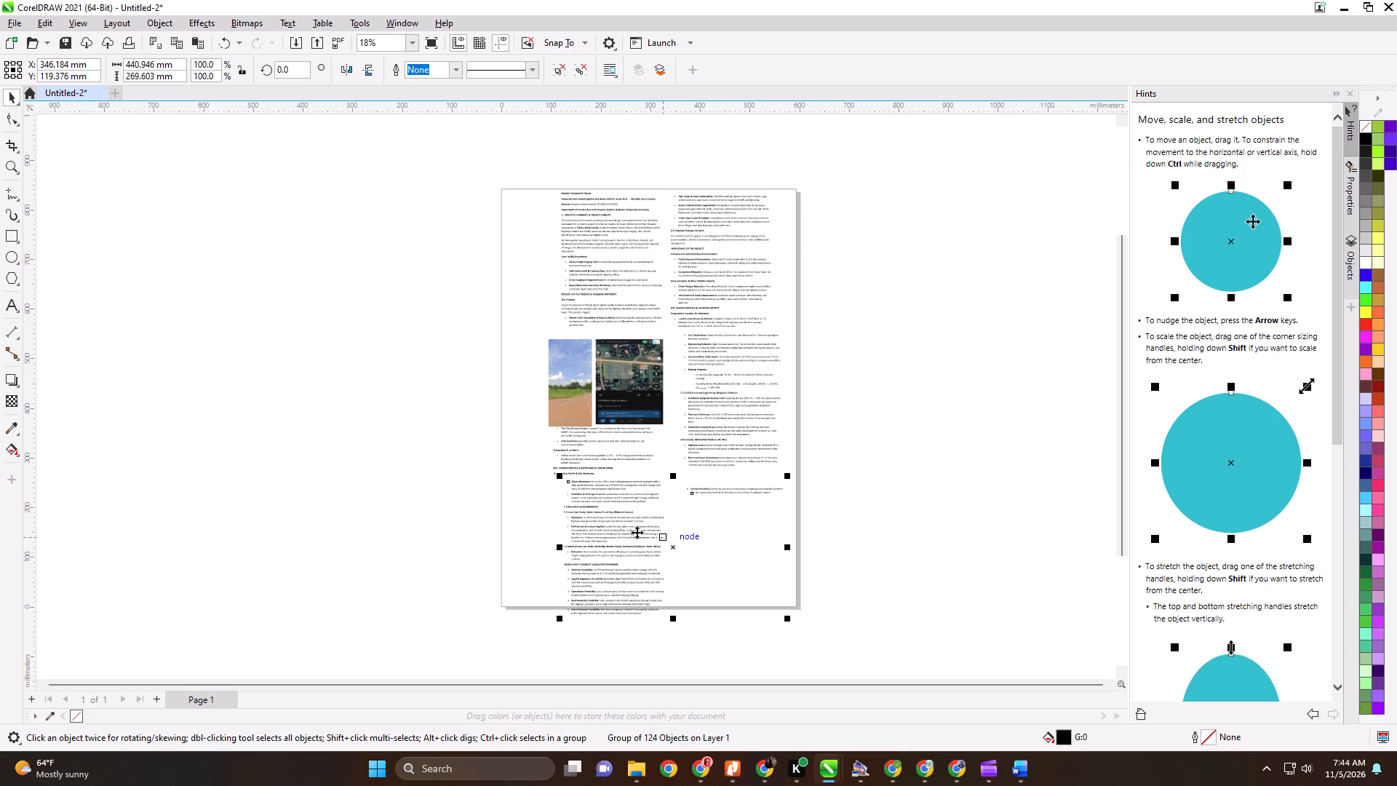
scroll(642, 304, "down", 1)
scroll(642, 298, "up", 3)
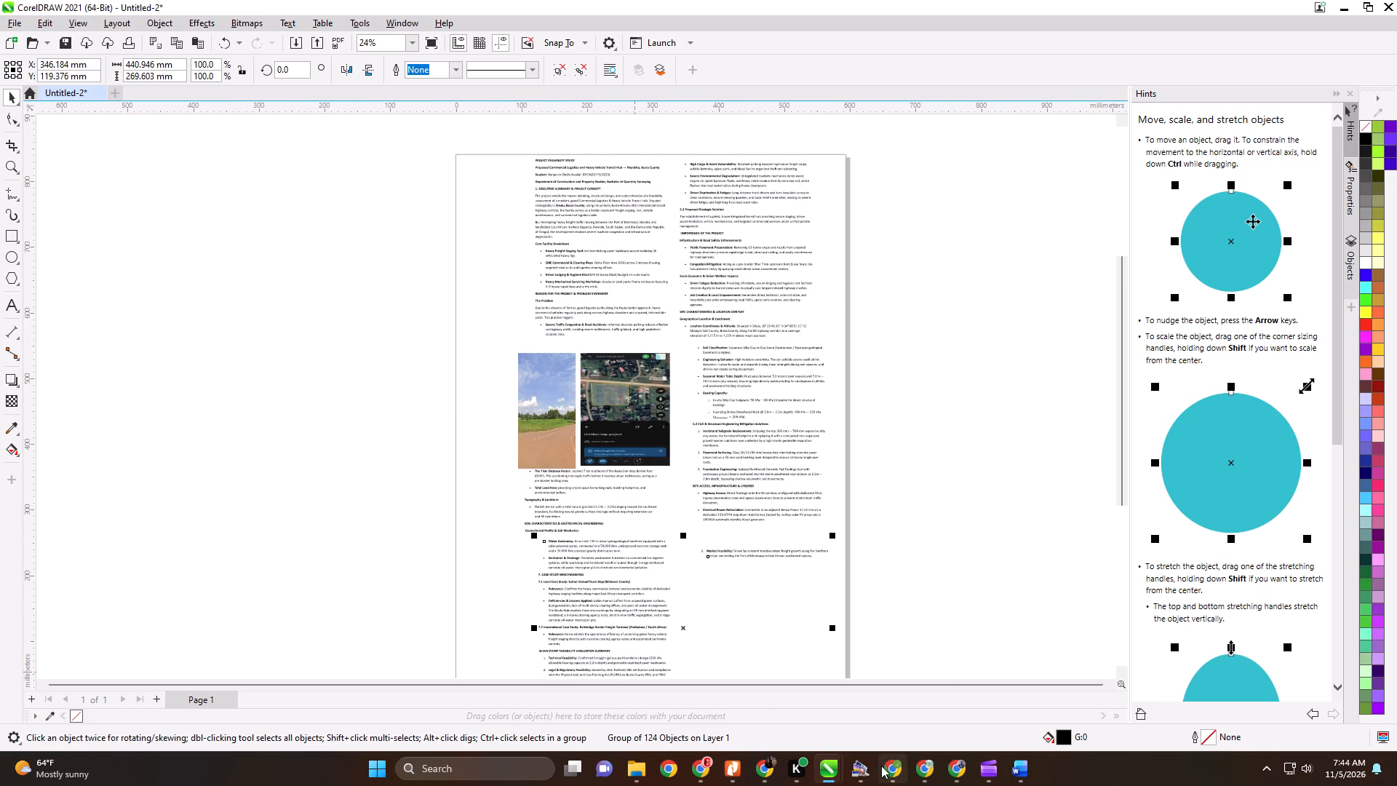
Switch to the ASSESMENT IBL PROJECT document in Word and change the Declaration heading to uppercase.
left_click(1026, 769)
scroll(578, 383, "down", 1)
scroll(578, 383, "up", 1)
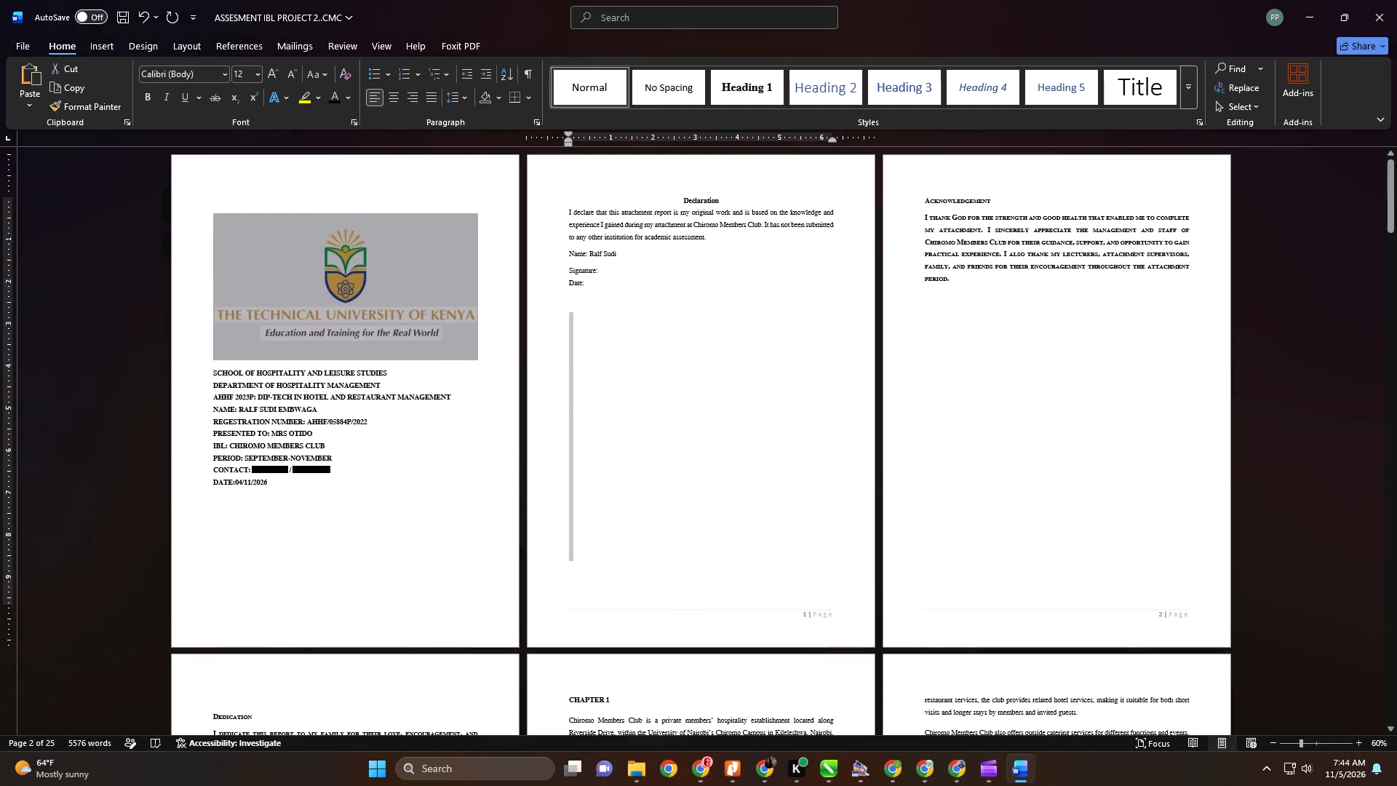
left_click(524, 194)
left_click(537, 204)
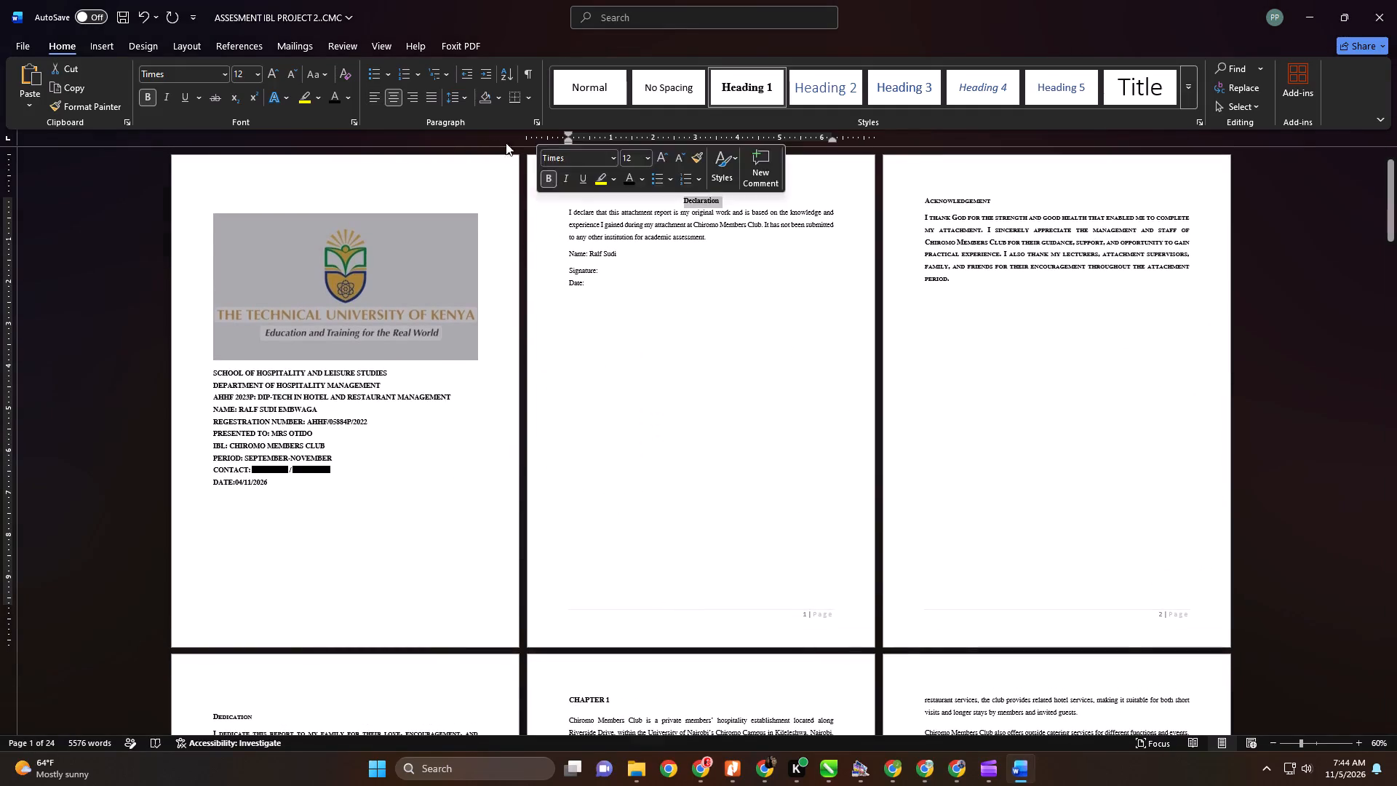
left_click(322, 78)
left_click(353, 130)
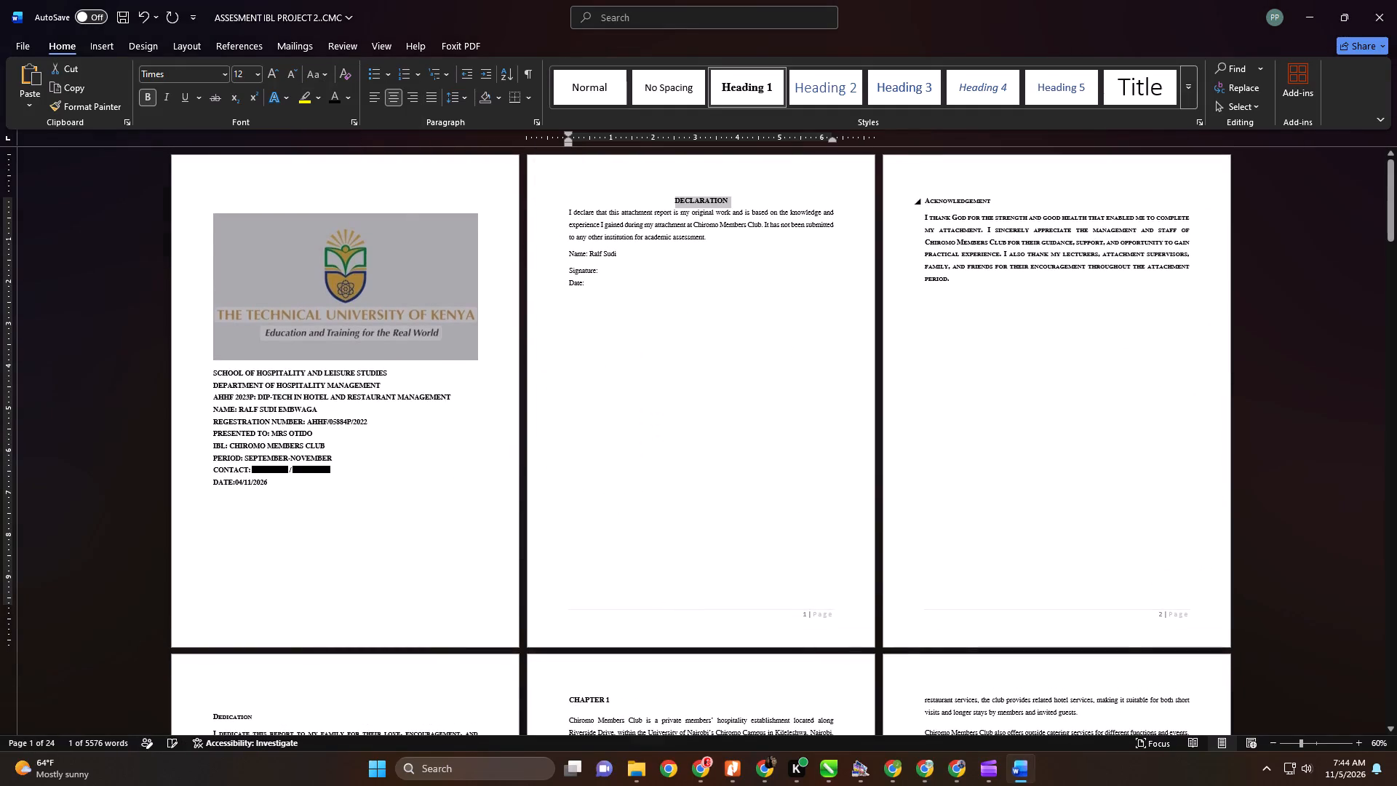
Apply the Heading 1 style to the Acknowledgement heading and change it to uppercase.
left_click(896, 202)
left_click(761, 86)
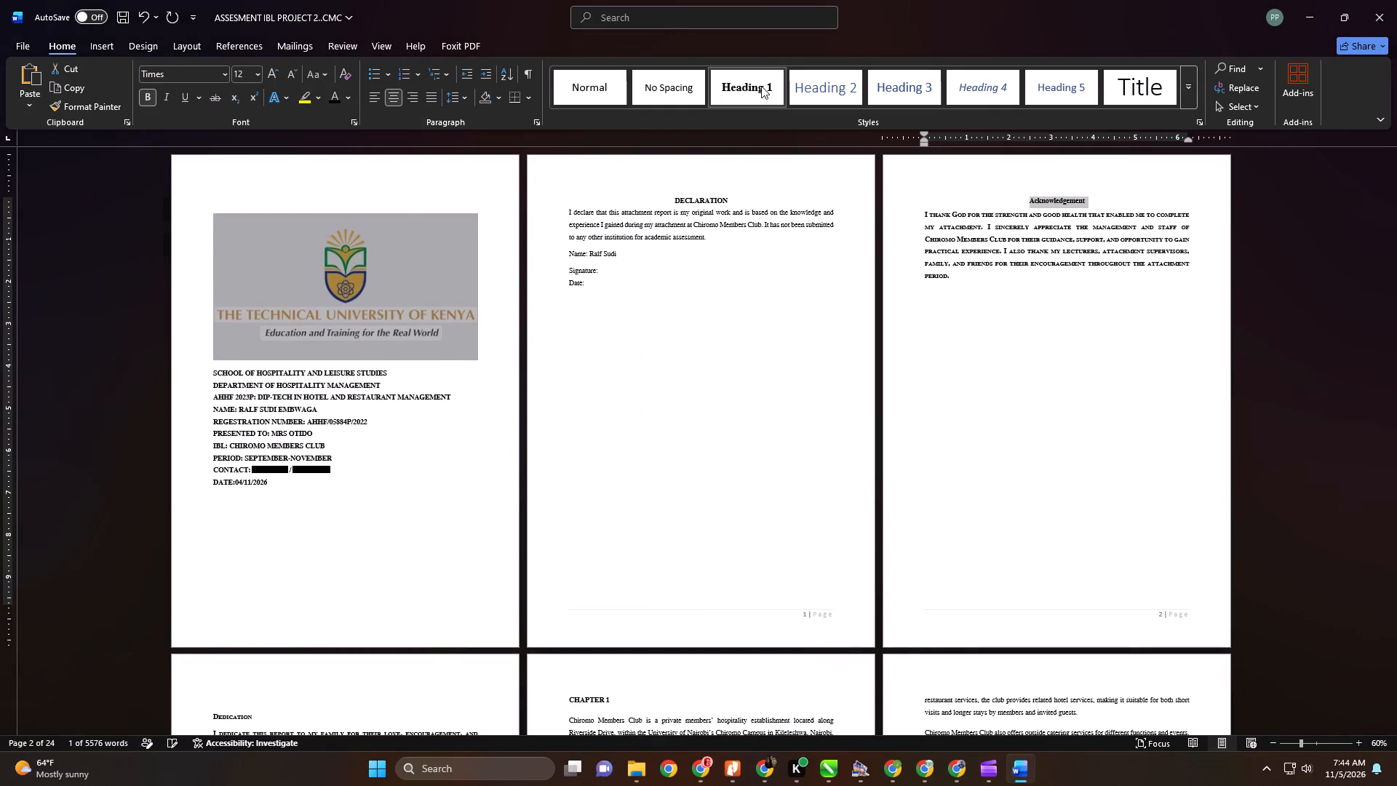
left_click(312, 79)
left_click(362, 135)
Clear the acknowledgement paragraph's formatting and reformat it as justified Times text with 1.5 line spacing.
scroll(690, 370, "down", 1)
scroll(691, 372, "up", 1)
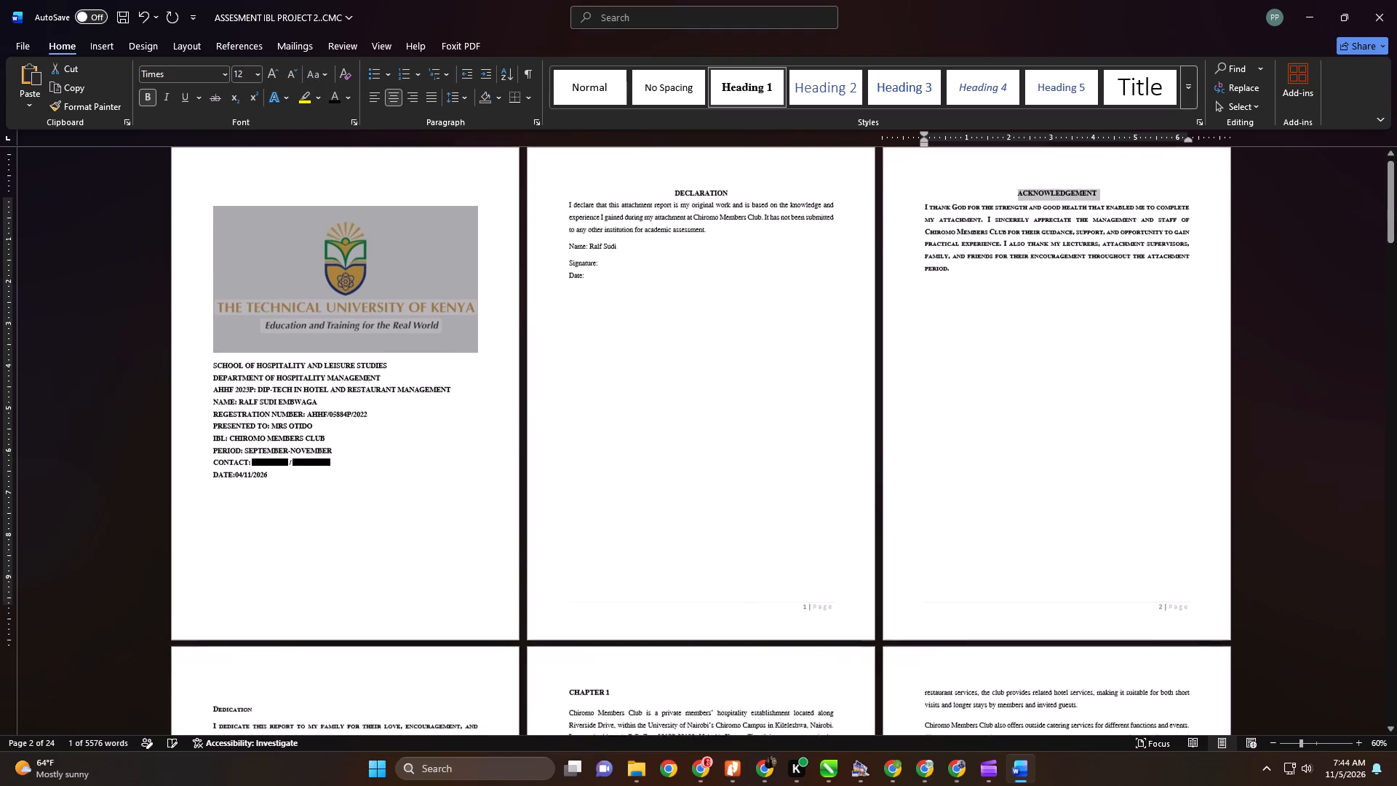
scroll(694, 370, "down", 1)
scroll(696, 365, "up", 1)
scroll(696, 365, "down", 1)
scroll(696, 365, "up", 1)
left_click_drag(955, 293, 913, 222)
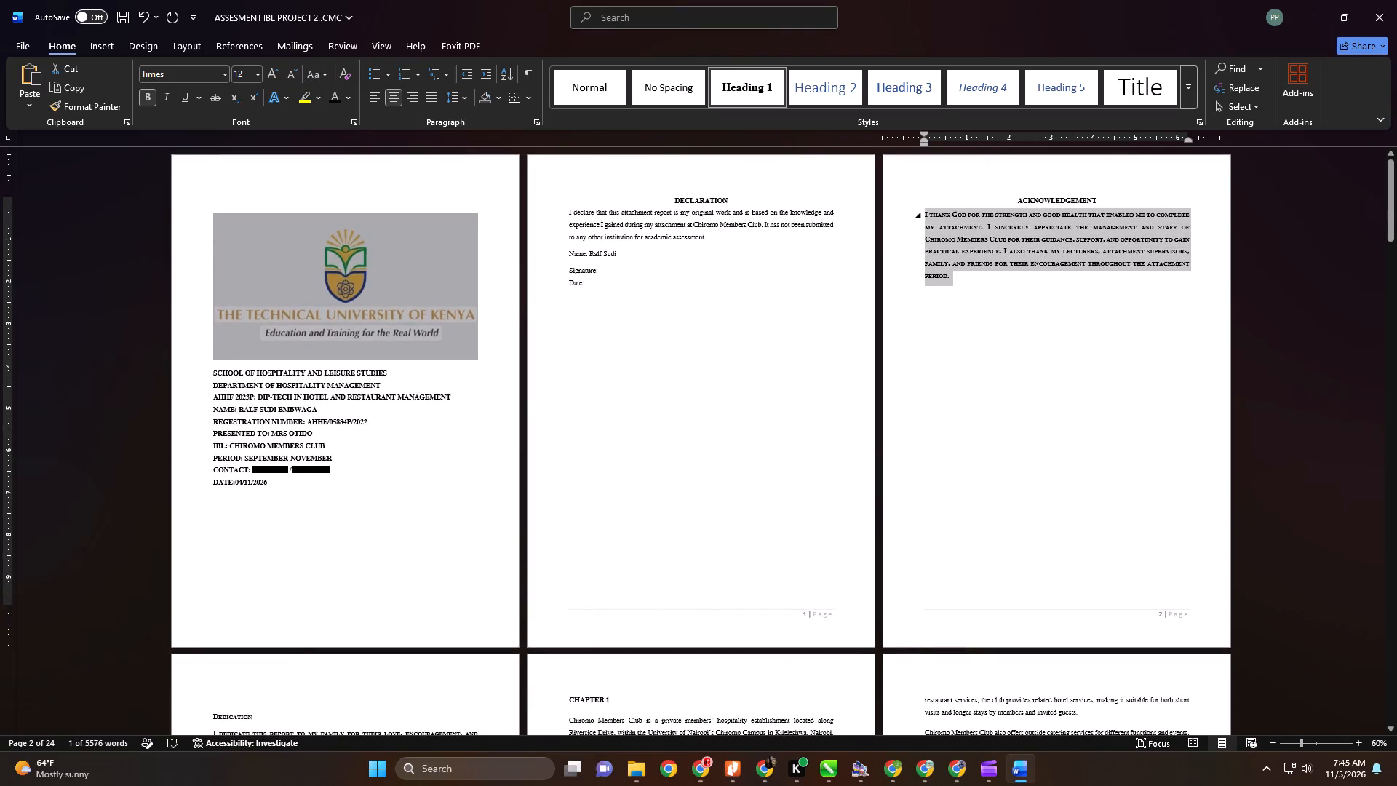
left_click_drag(913, 222, 913, 215)
left_click(349, 72)
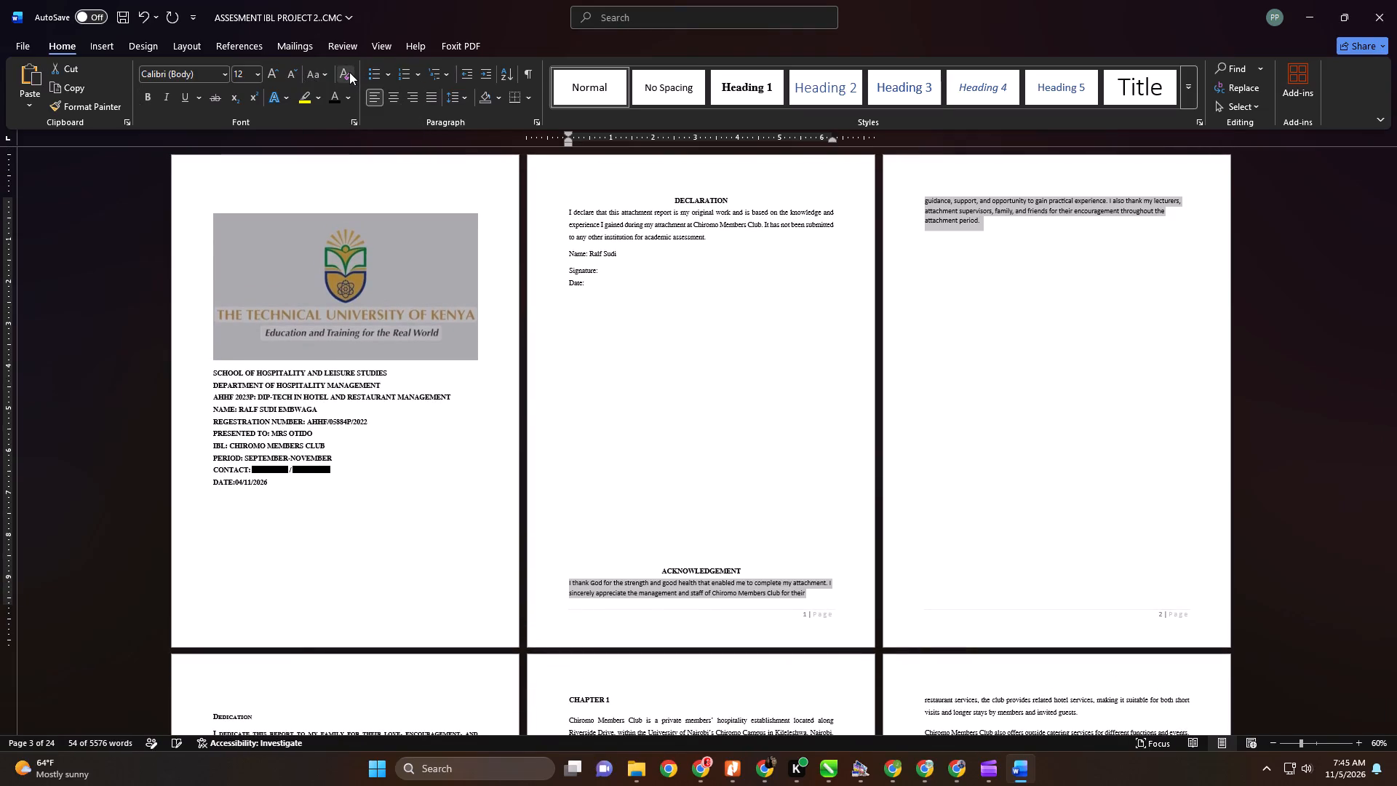
left_click(426, 98)
left_click(464, 99)
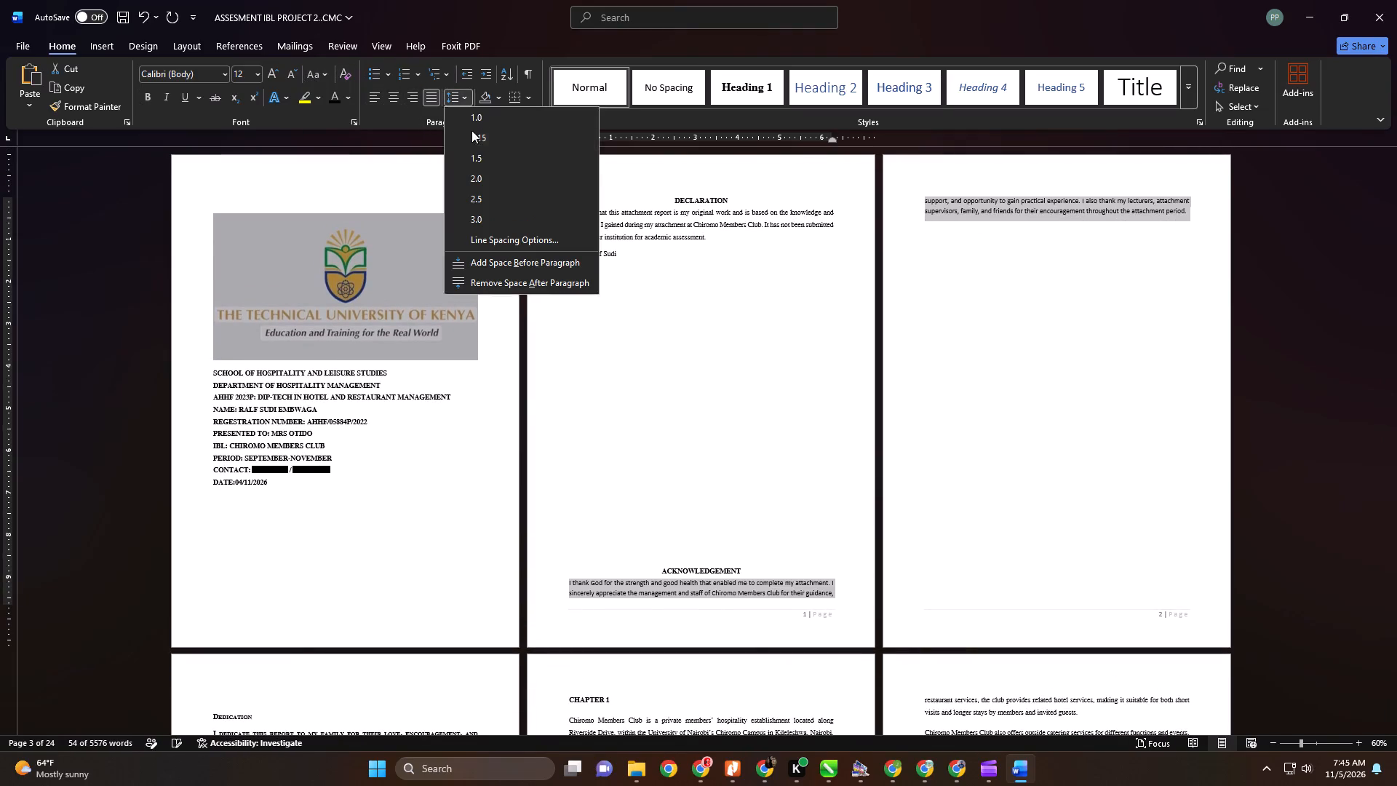
left_click(482, 159)
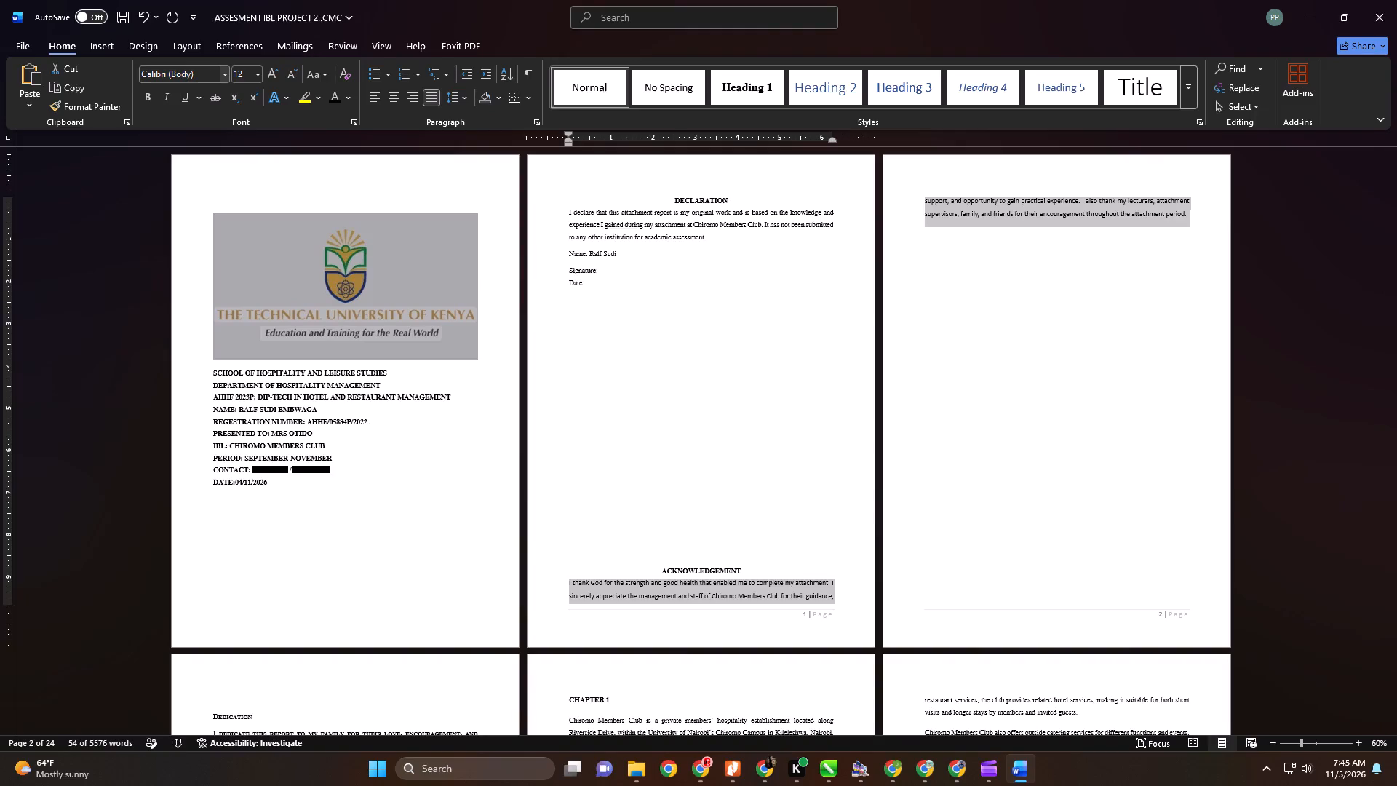
left_click(225, 76)
left_click(181, 183)
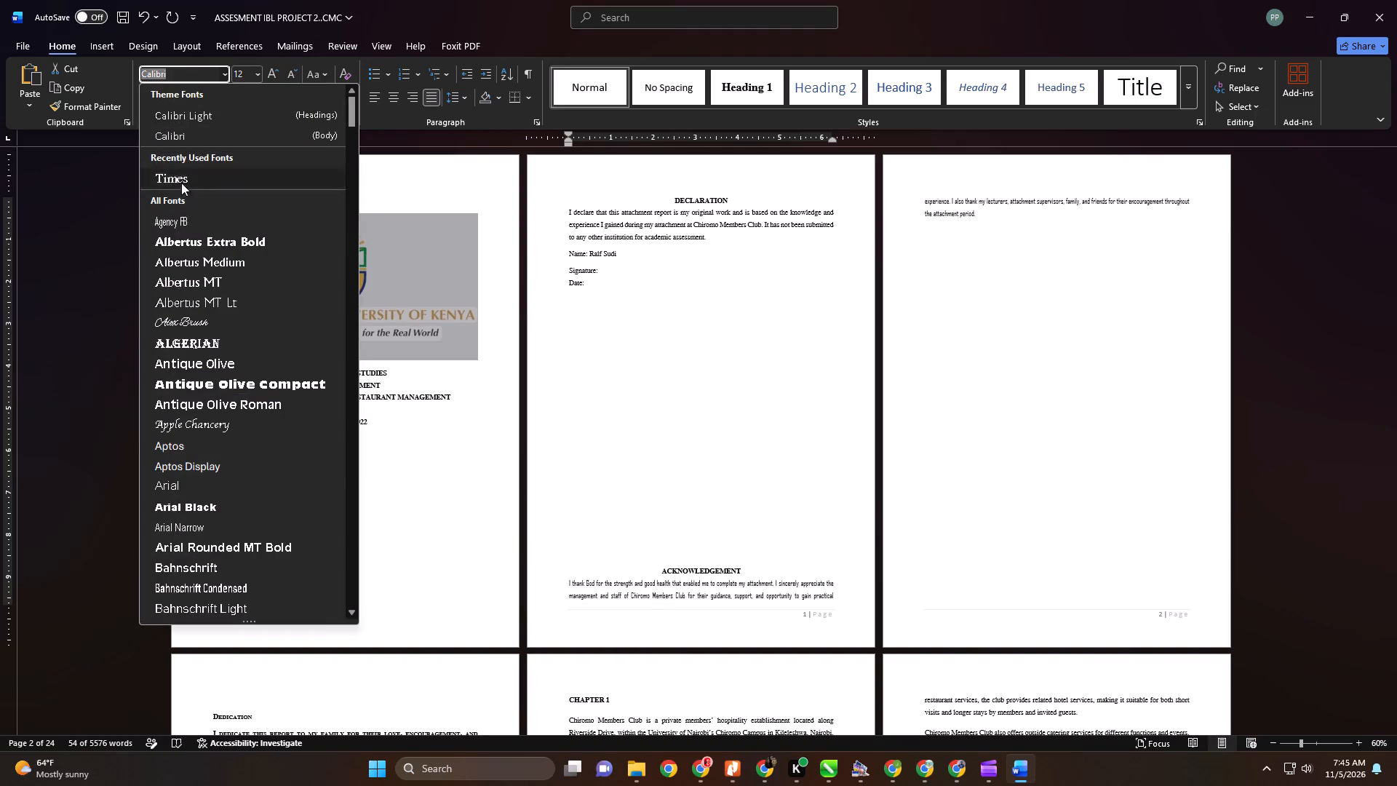
left_click(465, 100)
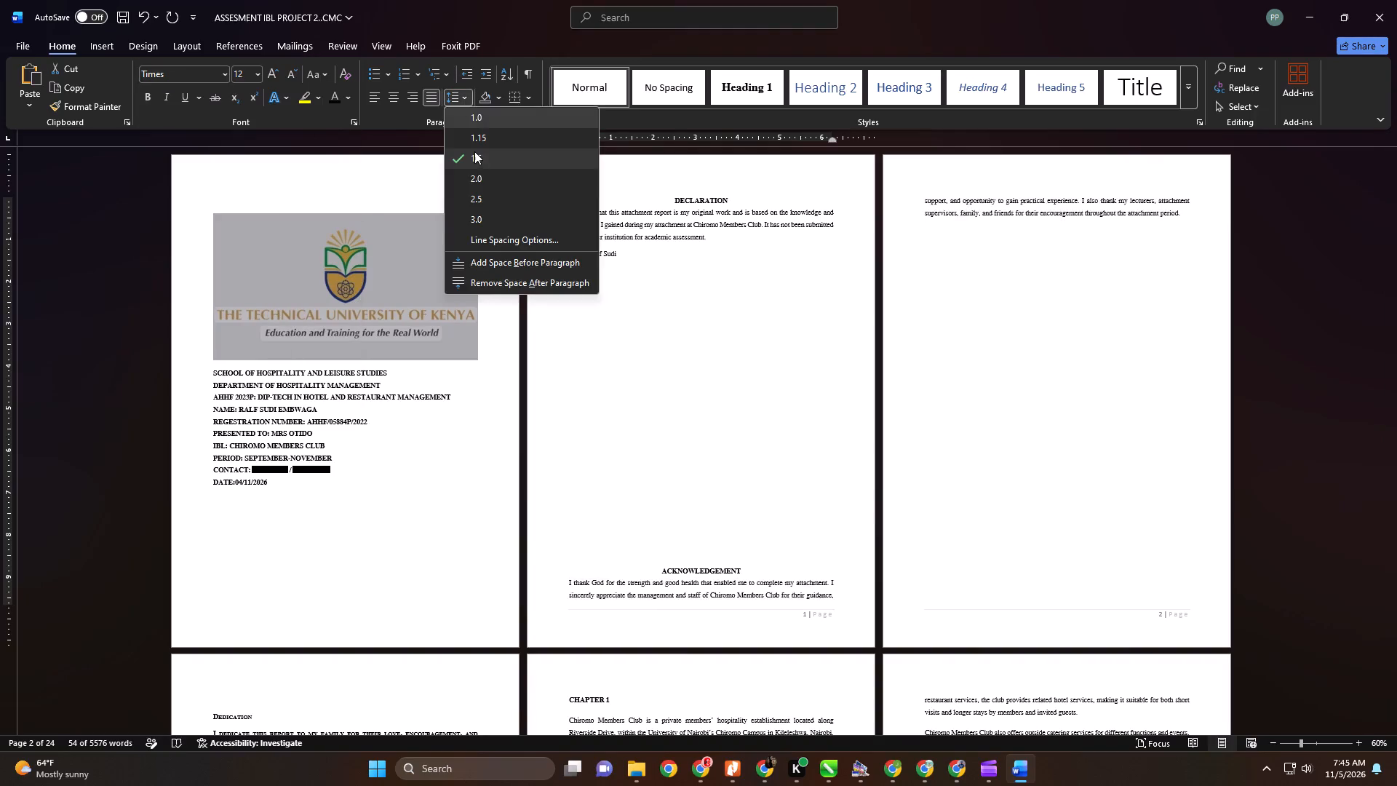
left_click(477, 154)
Insert a page break before the ACKNOWLEDGEMENT heading so it starts on its own page.
left_click(653, 422)
left_click(663, 571)
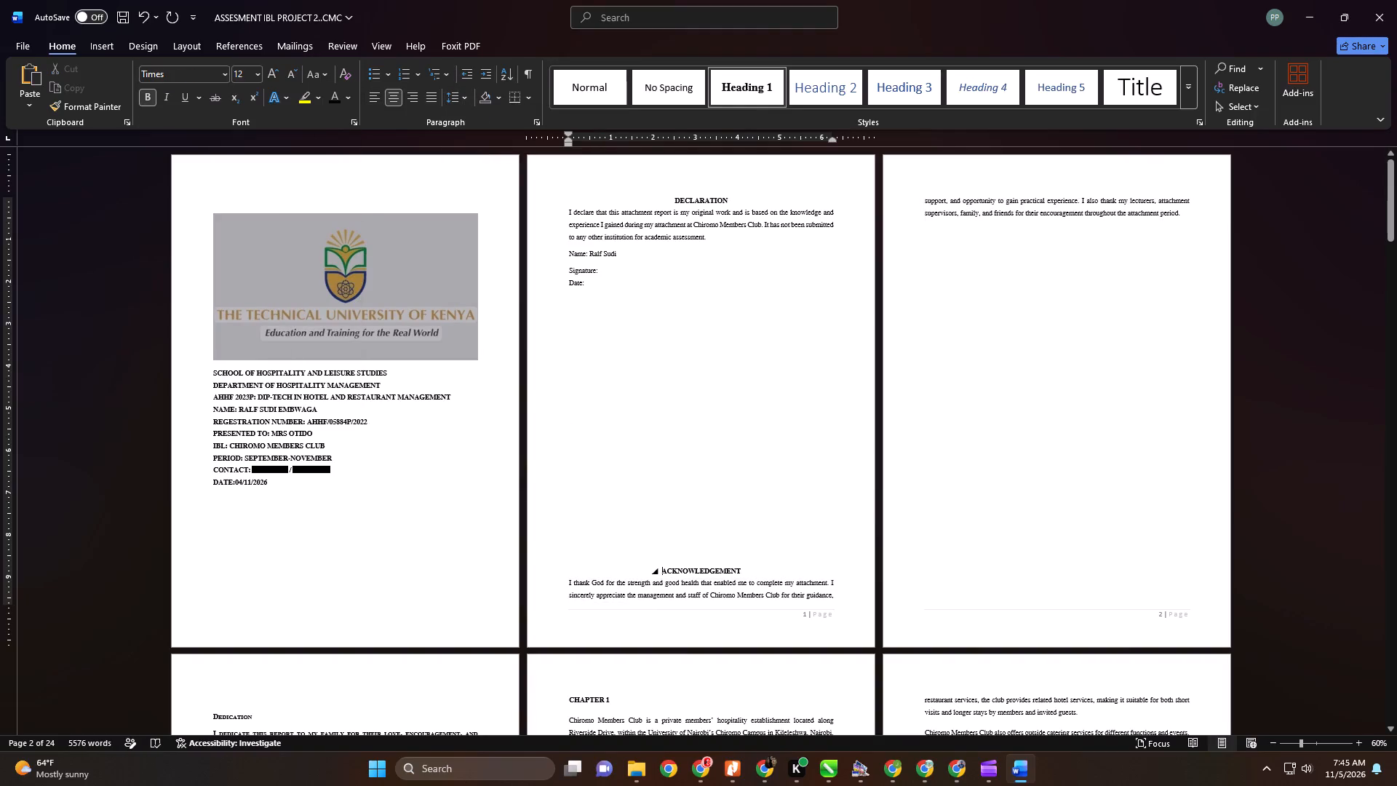
key("ctrl+Return")
Delete the empty line above the Dedication heading.
scroll(1012, 296, "down", 5)
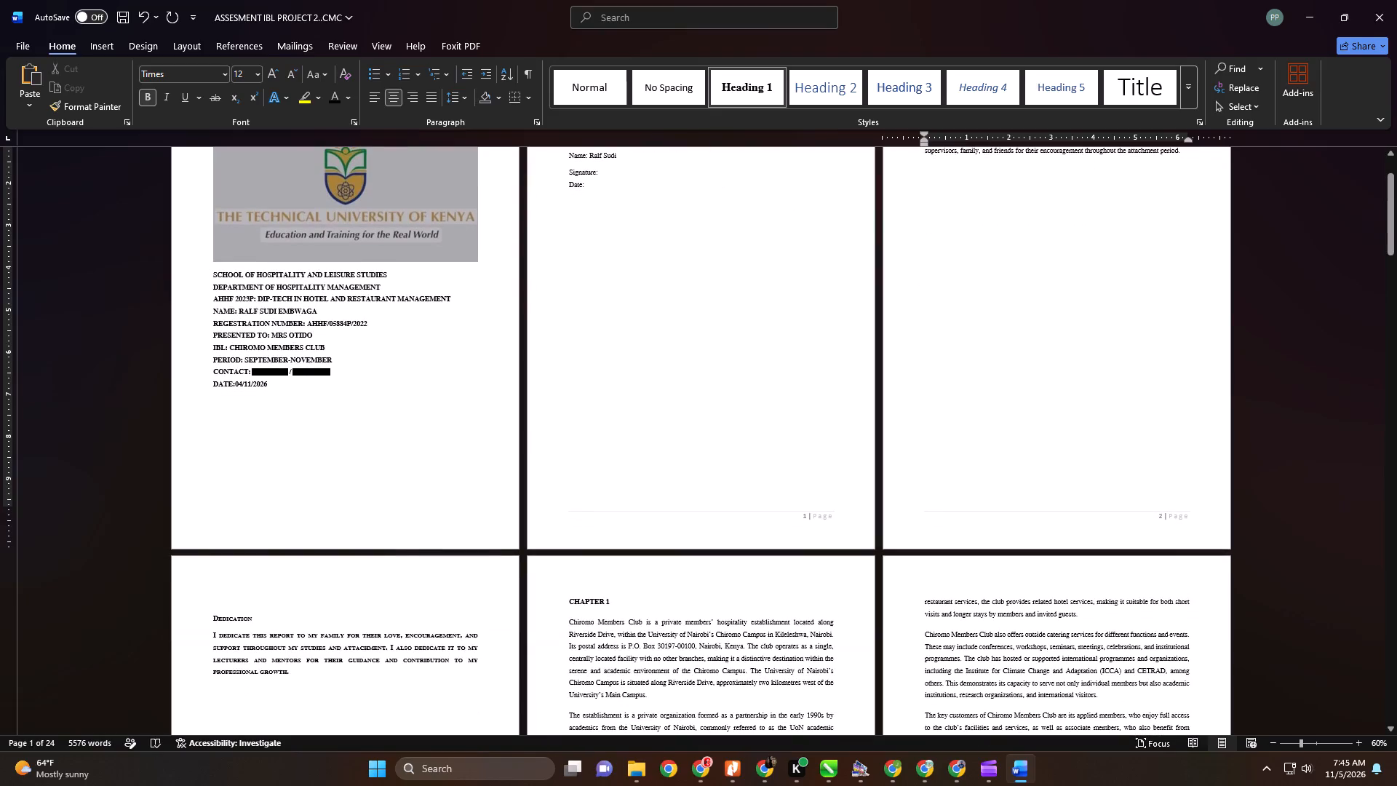
left_click_drag(1391, 198, 1396, 257)
left_click(211, 175)
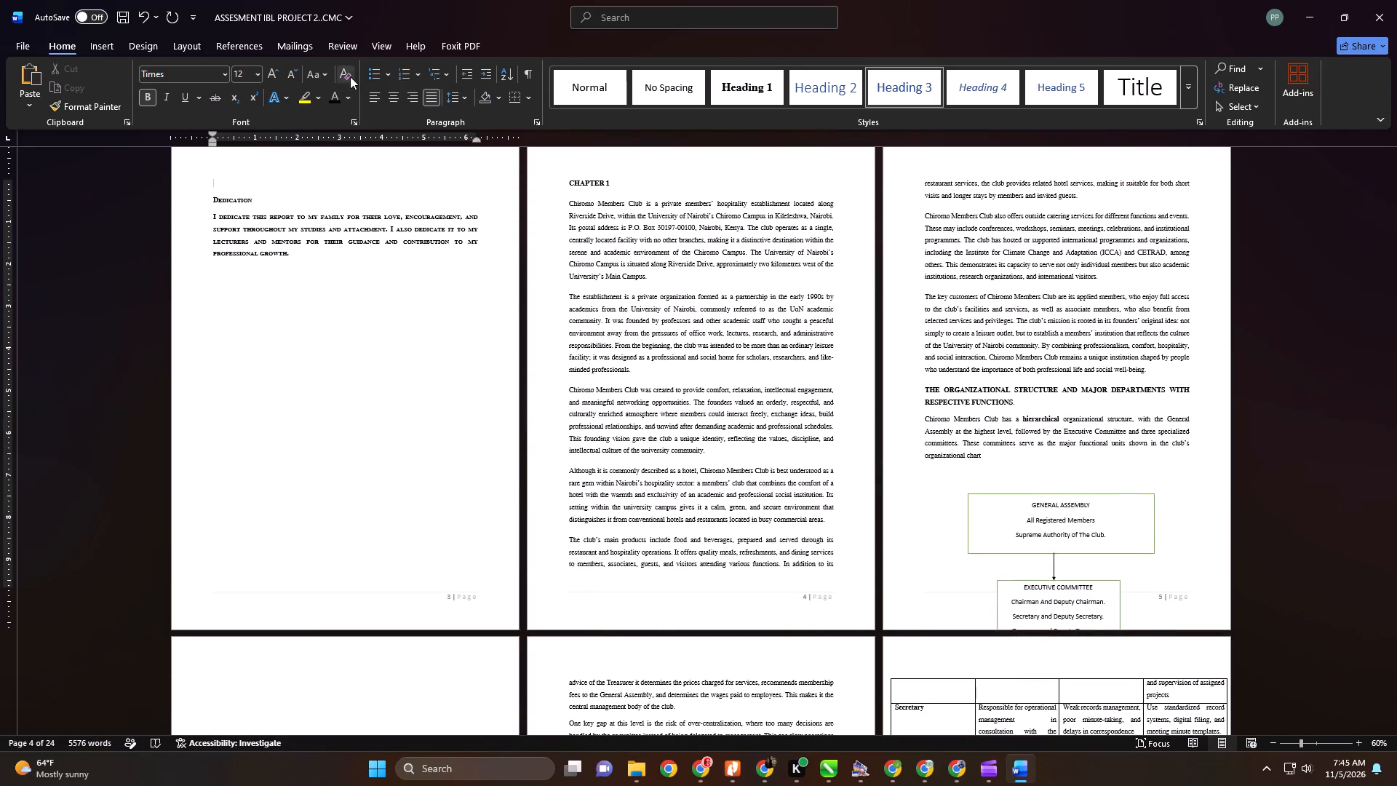
left_click(350, 76)
scroll(263, 172, "up", 4)
key("Delete")
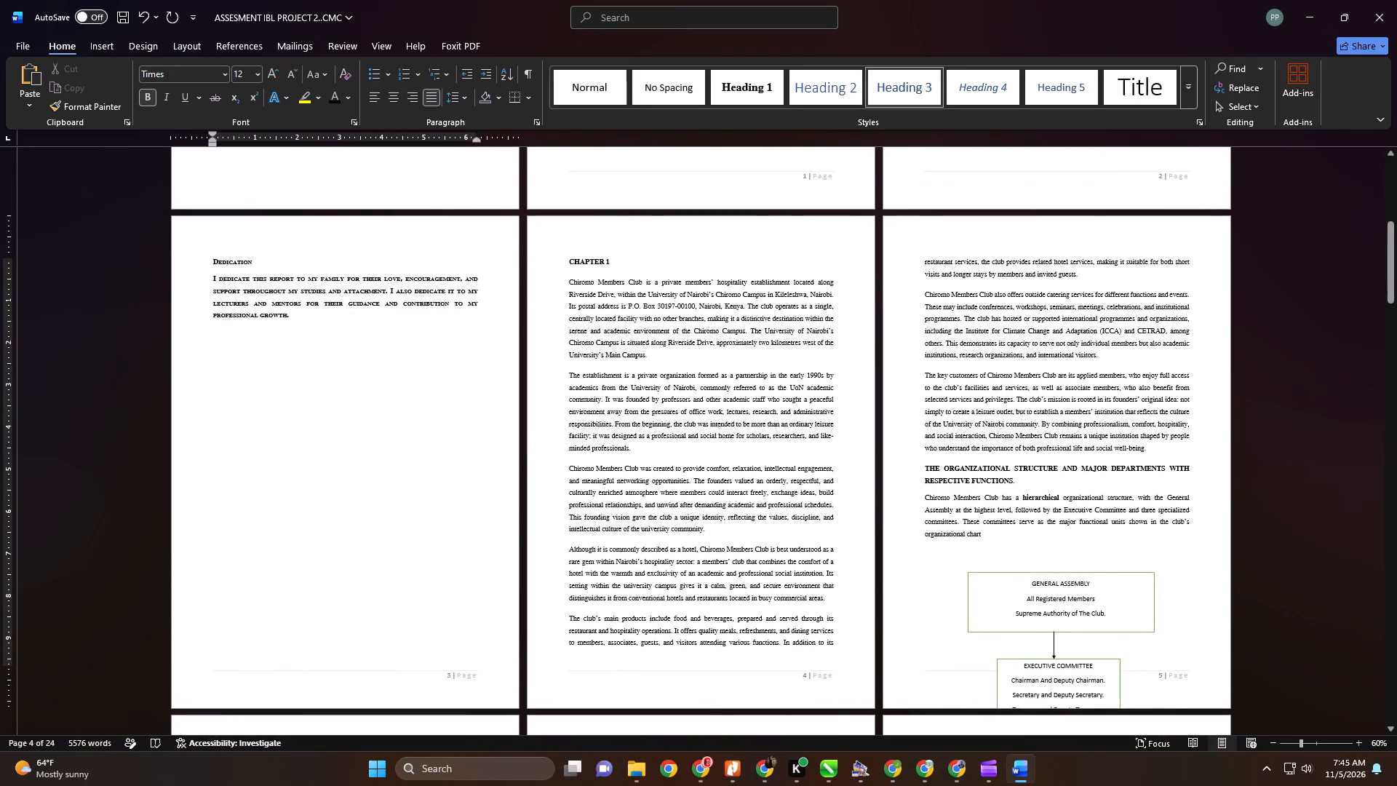
Apply the Heading 1 style to the Dedication heading and change it to uppercase.
left_click(189, 259)
left_click(767, 95)
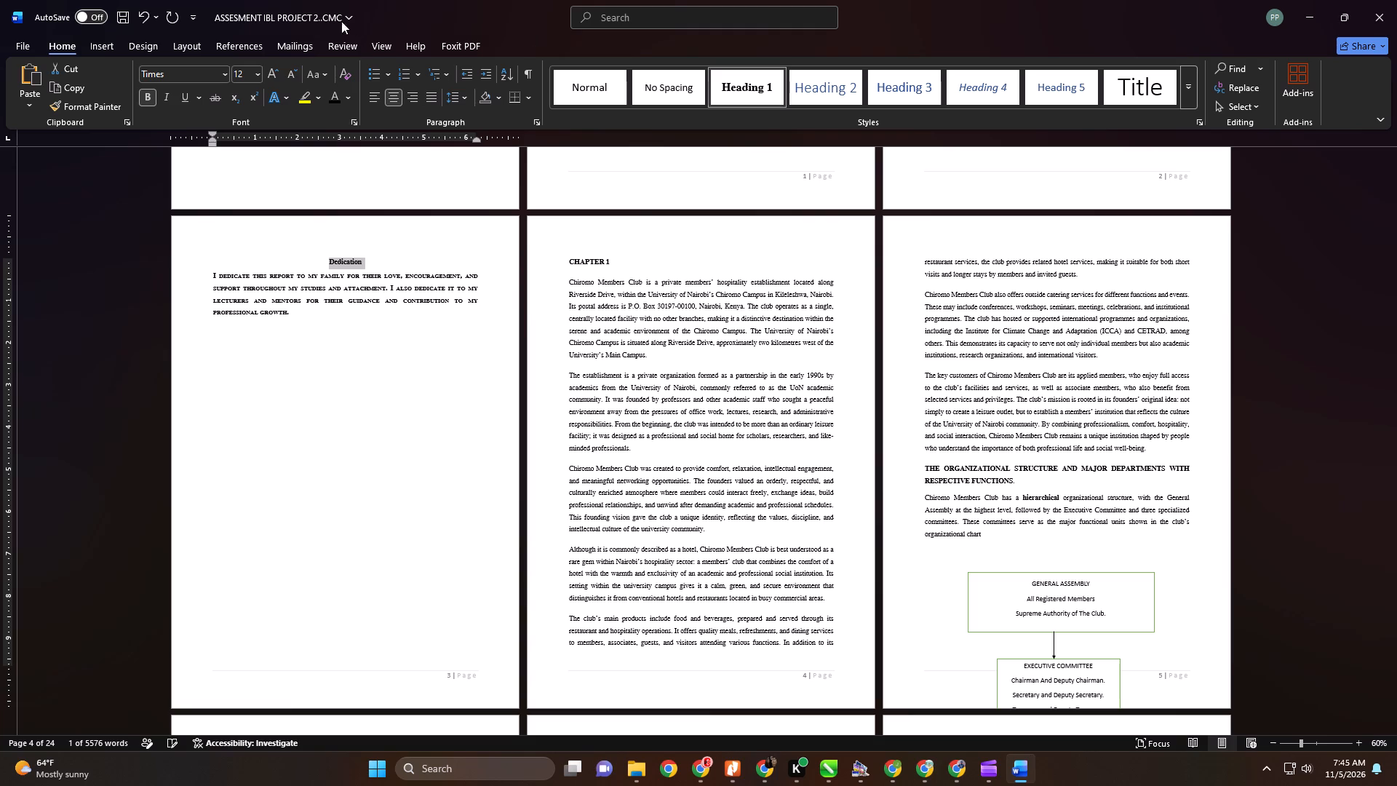
left_click(325, 76)
left_click(354, 136)
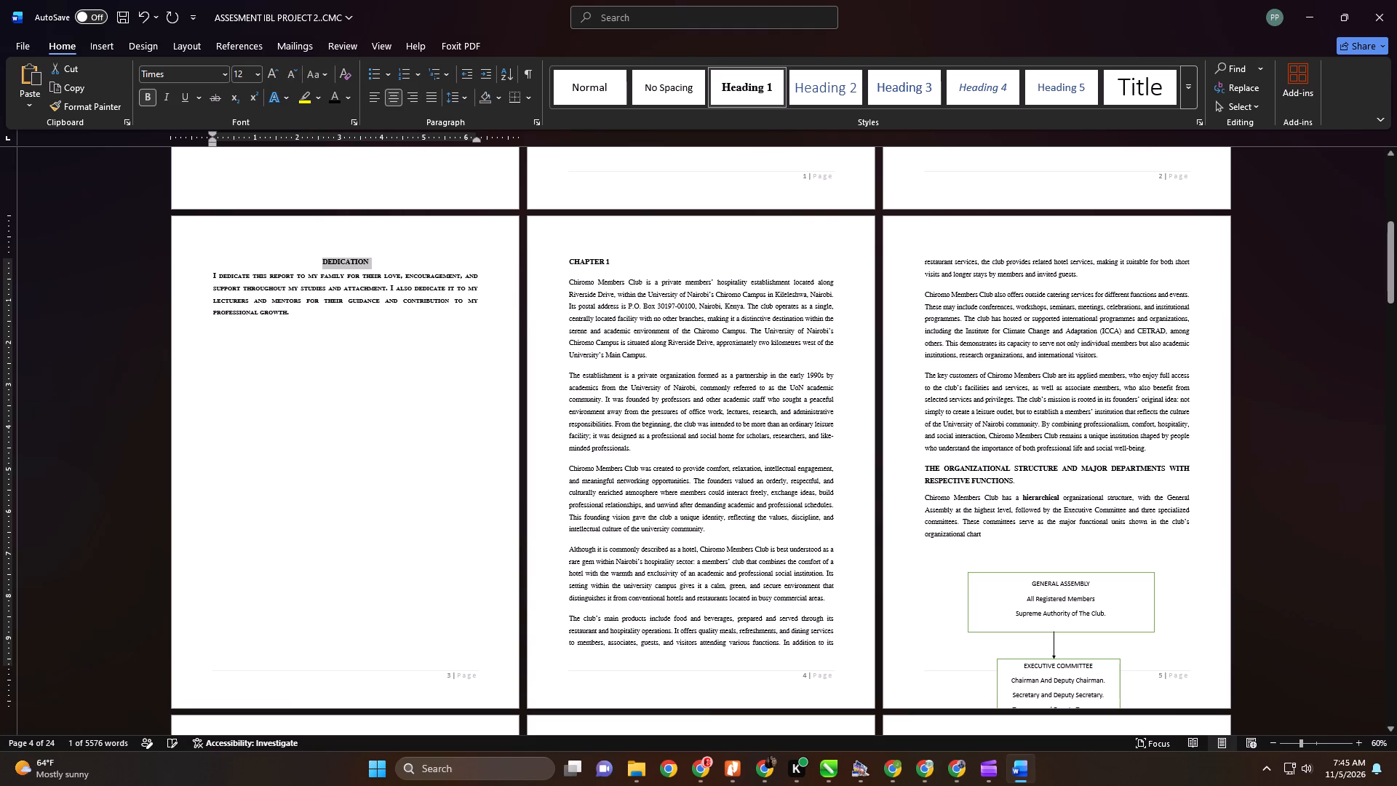
Clear the dedication paragraph's formatting and reformat it as justified Times text with 1.5 line spacing.
left_click(338, 328)
left_click_drag(311, 331, 202, 282)
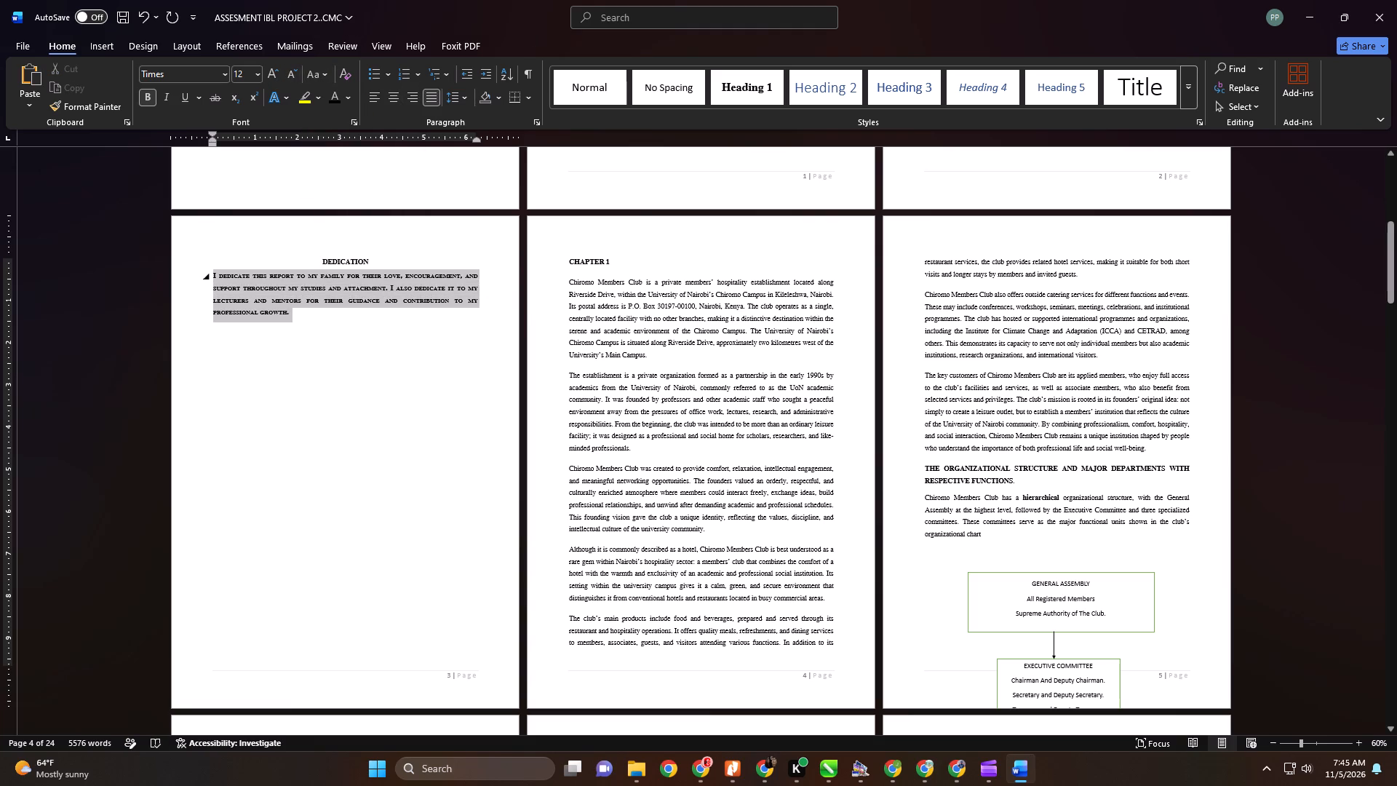
left_click_drag(202, 282, 200, 277)
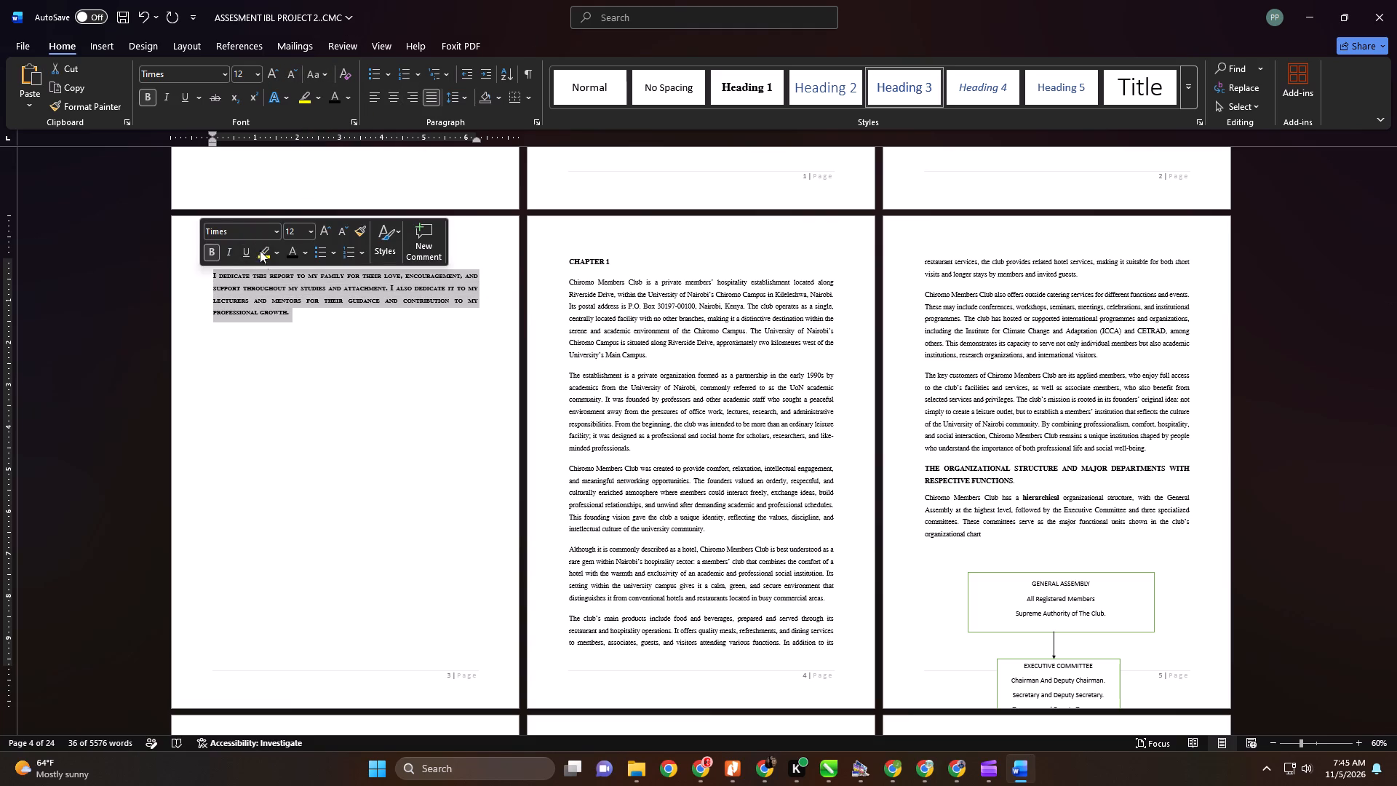
left_click(343, 76)
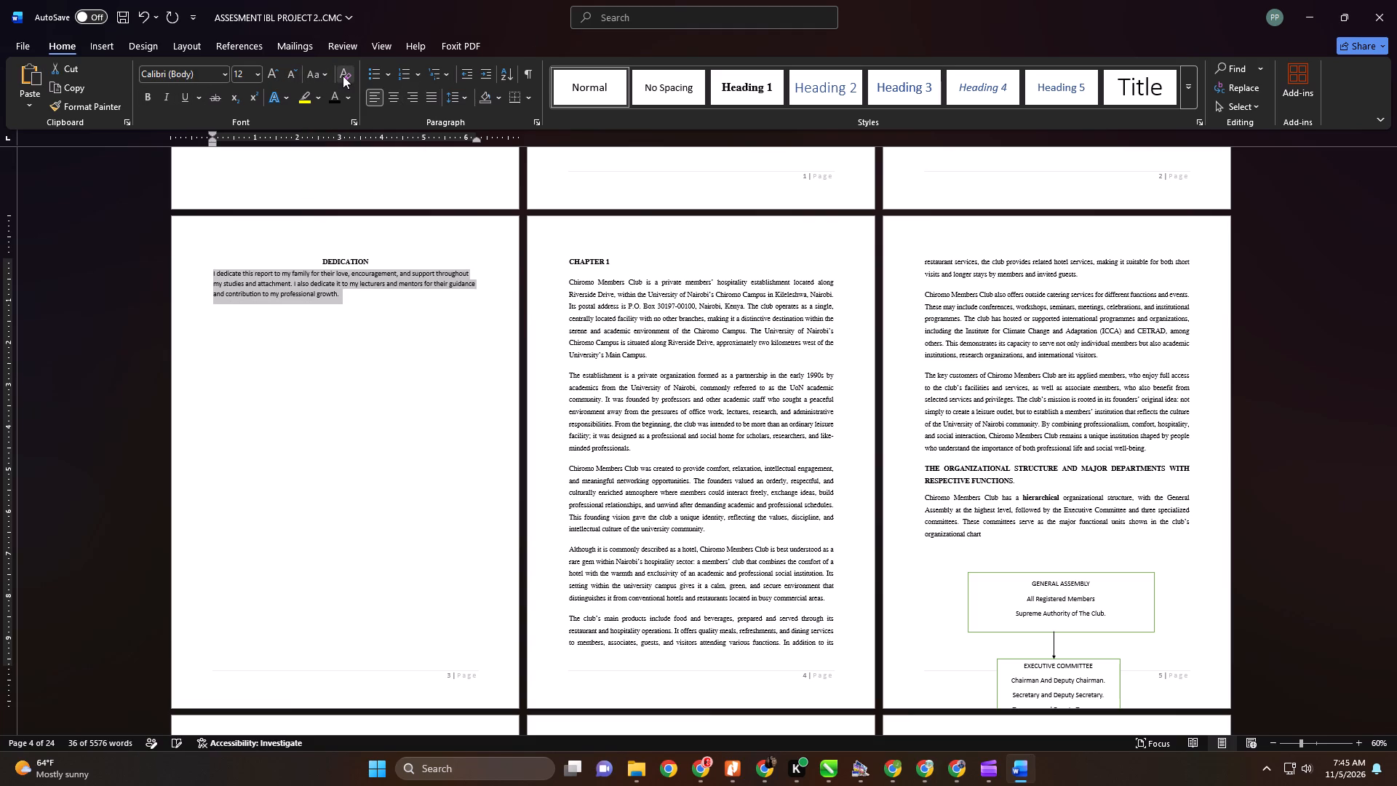
left_click(435, 98)
left_click(465, 100)
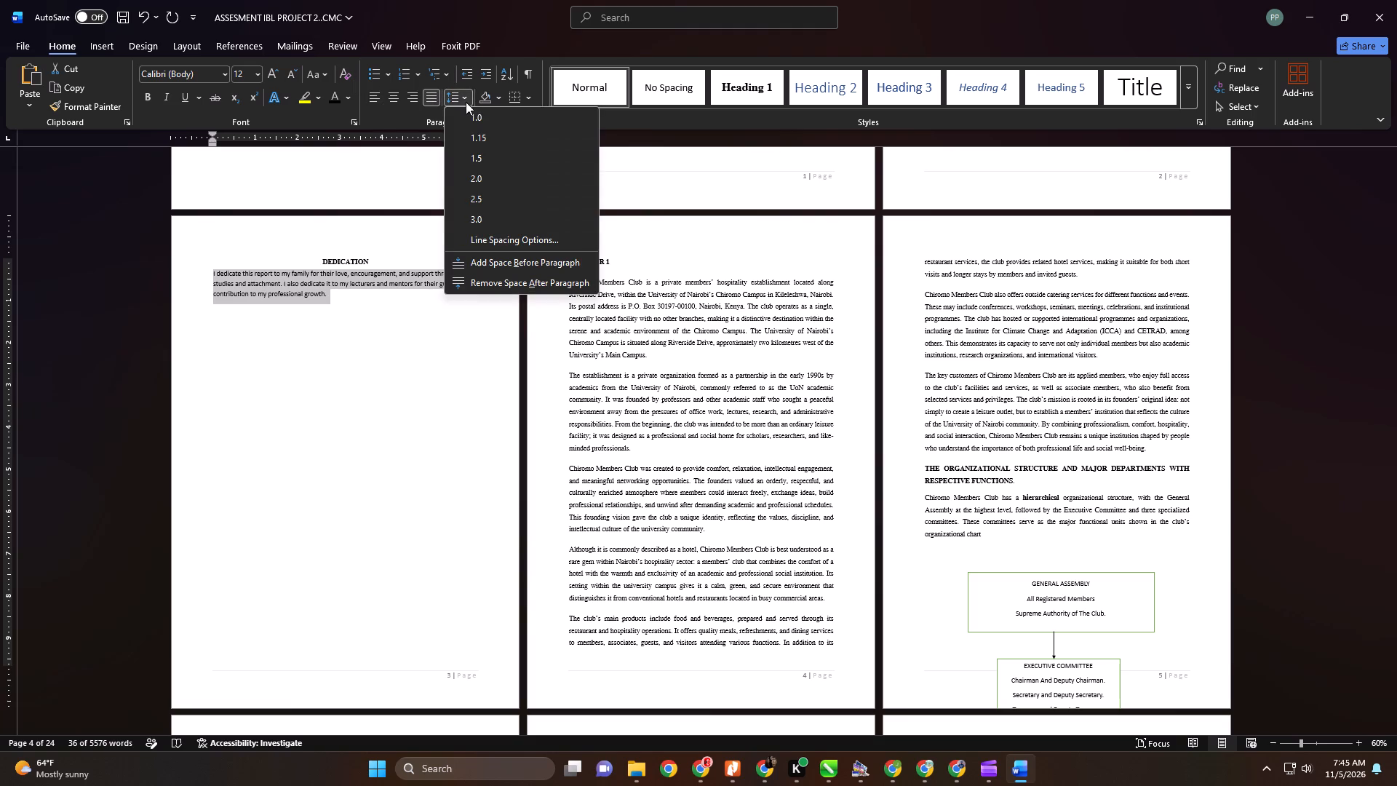
left_click(485, 162)
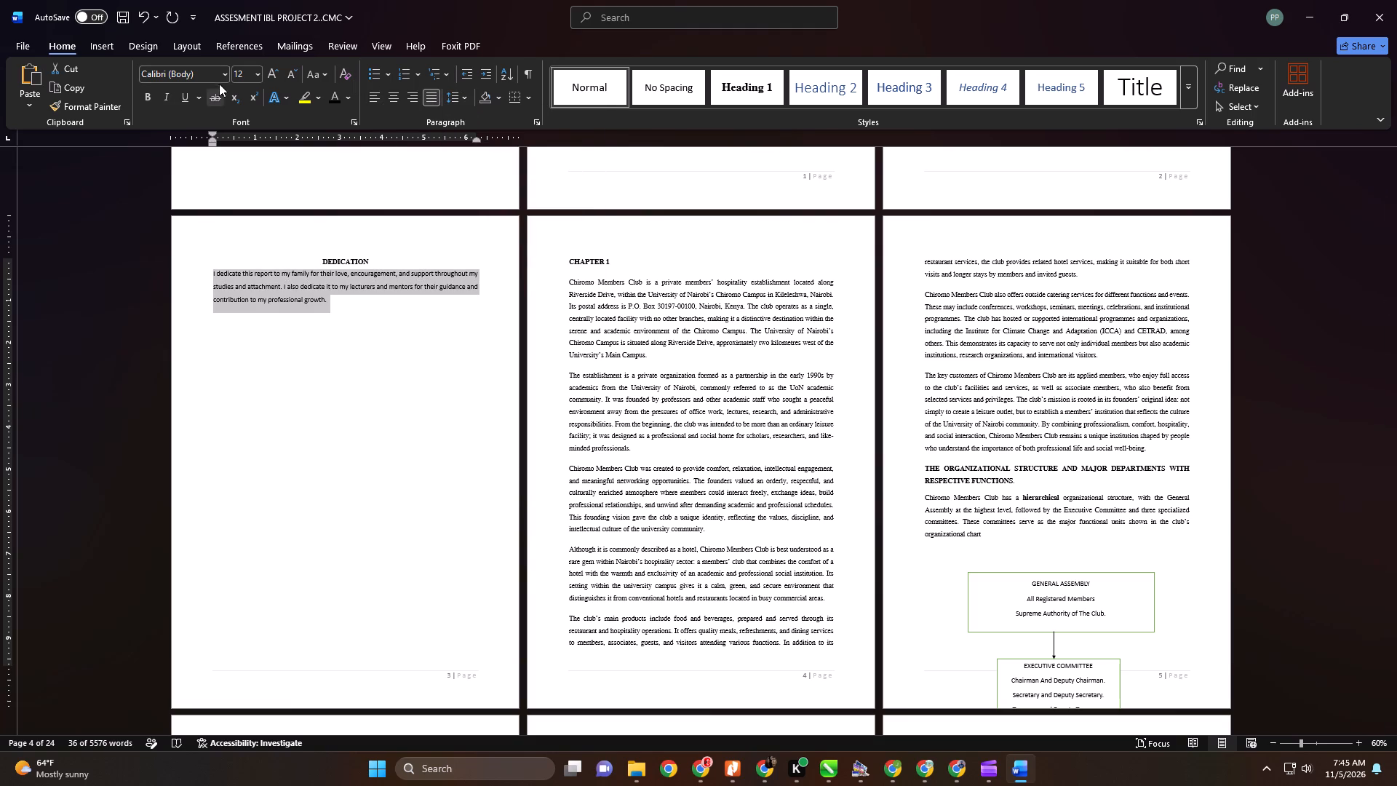
left_click(223, 74)
left_click(190, 180)
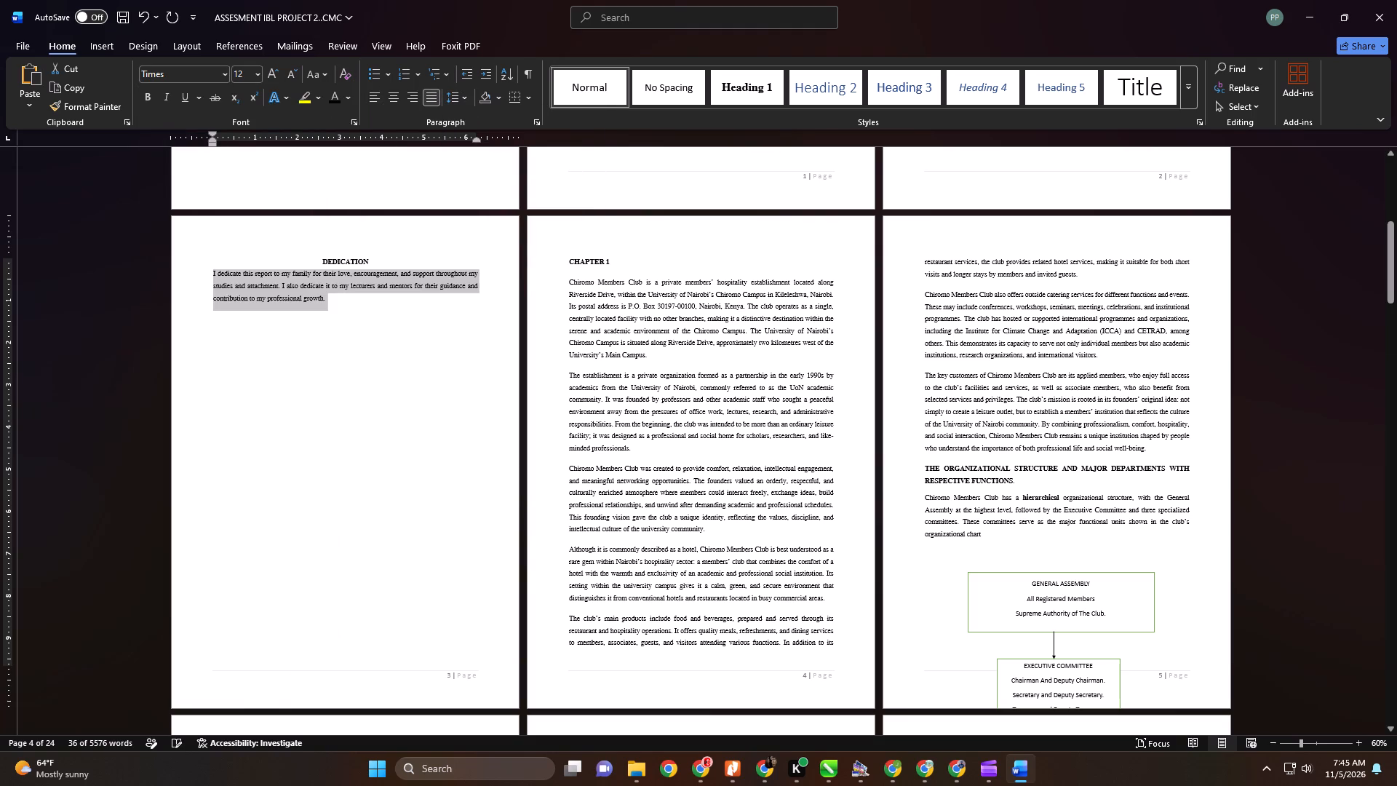
Format the CHAPTER 1 heading as bold, centred, uppercase text using the Heading 1 style.
scroll(343, 293, "down", 2)
scroll(346, 305, "up", 1)
scroll(346, 306, "down", 3)
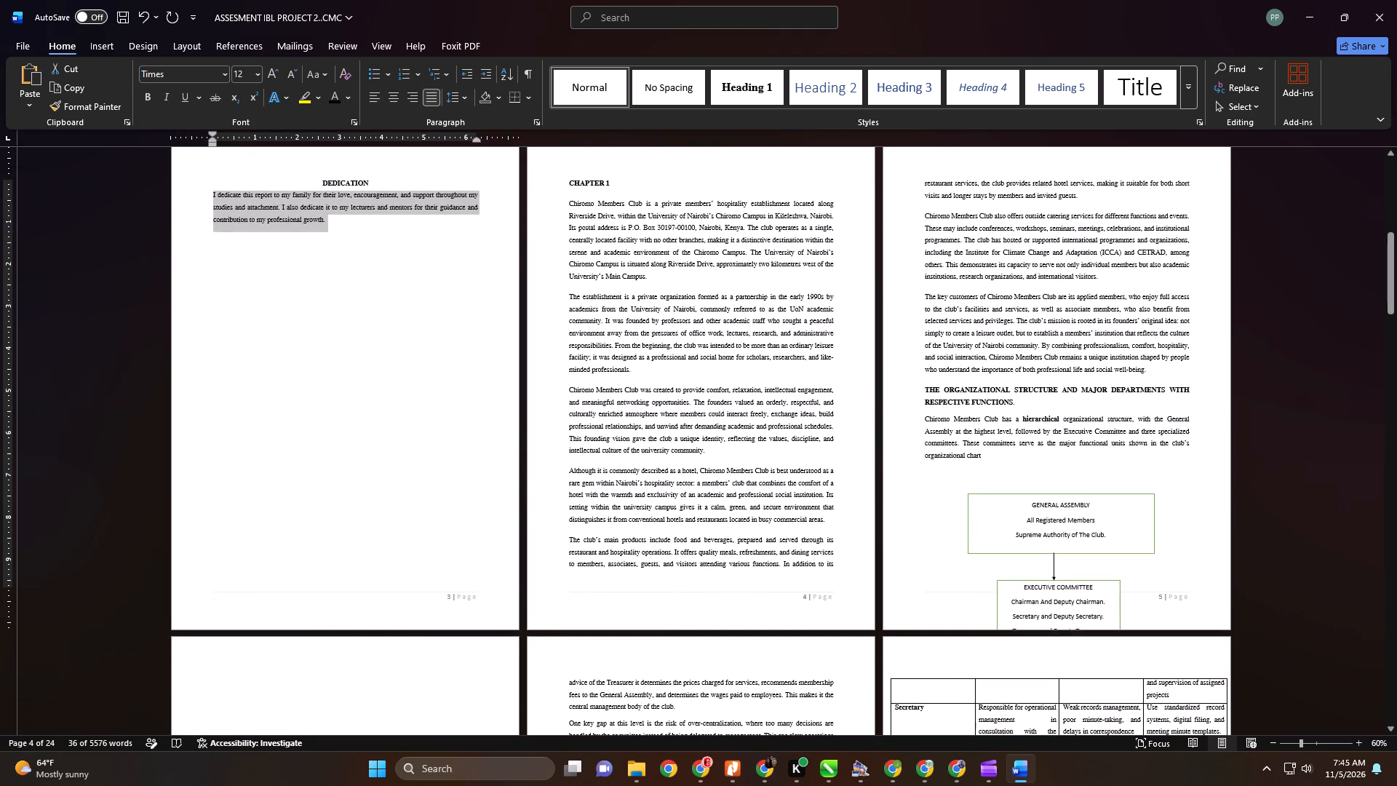
left_click(537, 186)
left_click(732, 87)
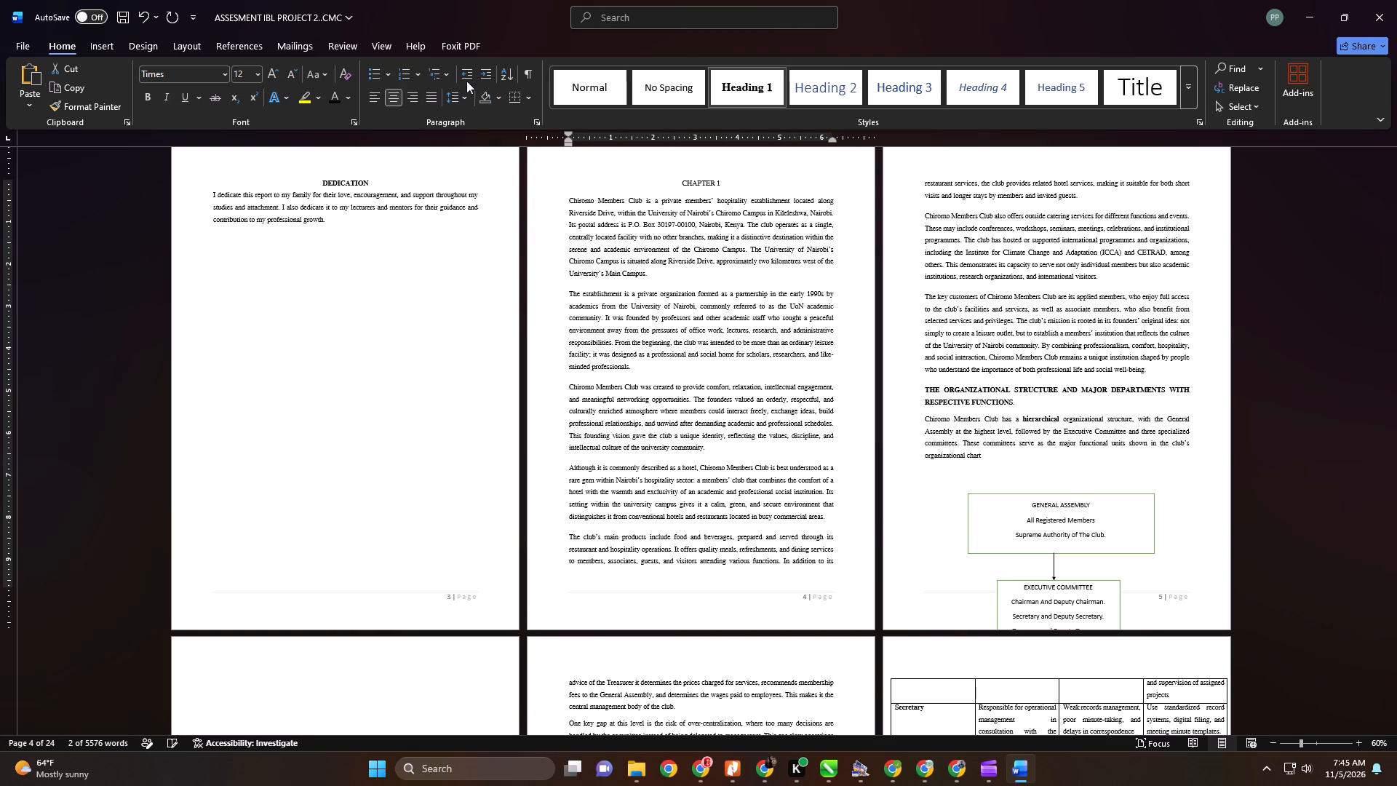
left_click(330, 79)
left_click(344, 135)
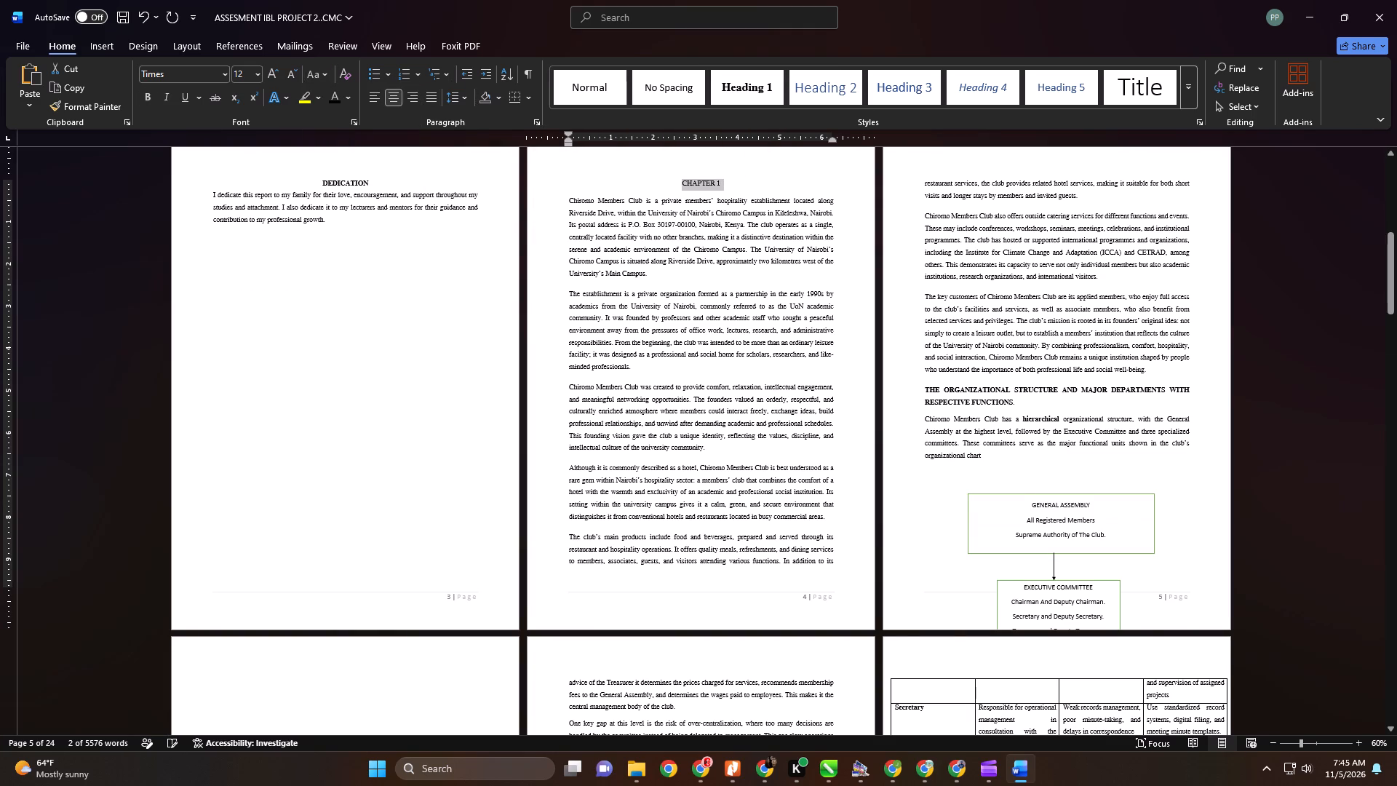
scroll(630, 283, "up", 1)
scroll(630, 283, "down", 1)
scroll(632, 283, "up", 1)
left_click(749, 95)
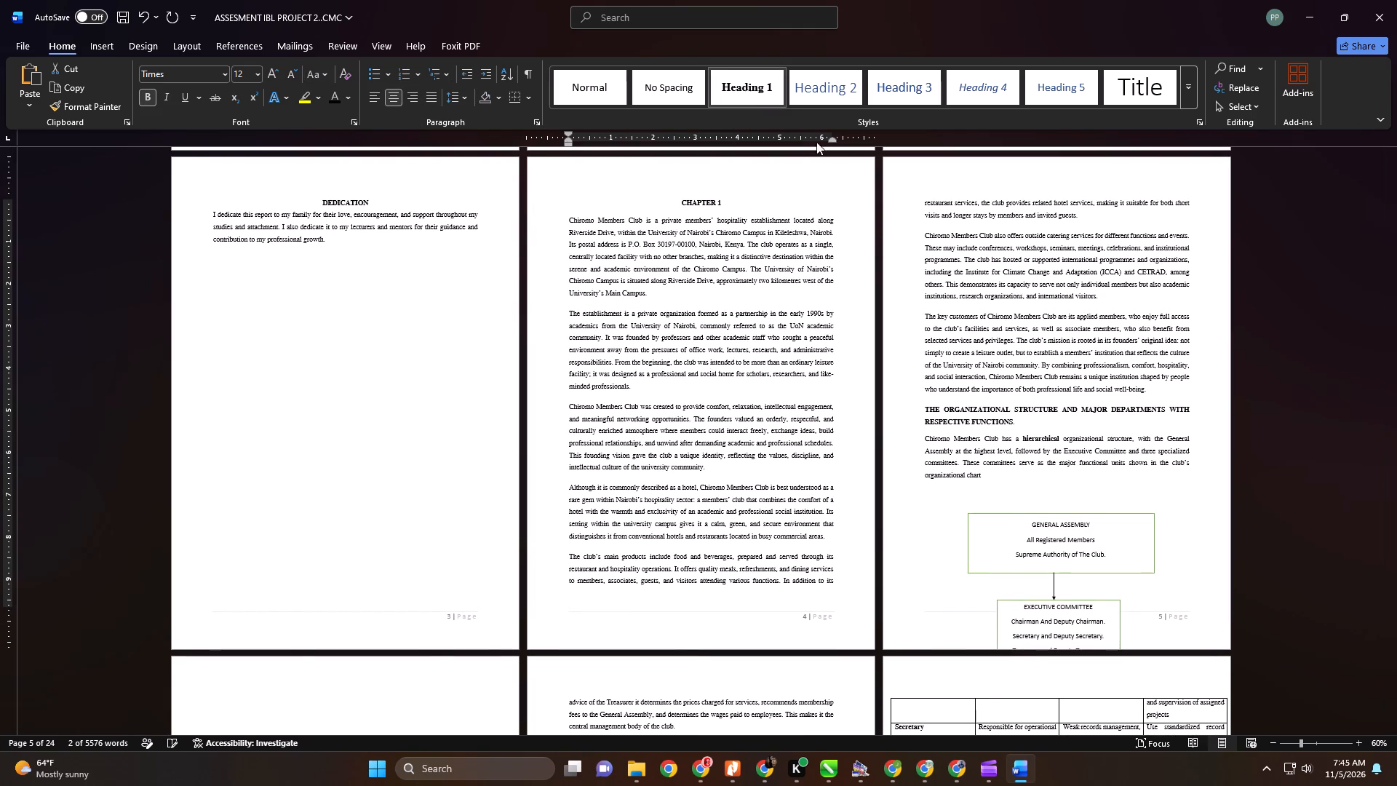
Insert a page break before the heading THE ORGANIZATIONAL STRUCTURE AND MAJOR DEPARTMENTS WITH RESPECTIVE FUNCTIONS.
scroll(856, 191, "down", 1)
scroll(863, 205, "up", 1)
scroll(883, 218, "down", 1)
scroll(955, 350, "up", 1)
scroll(955, 350, "down", 5)
scroll(963, 384, "up", 1)
scroll(963, 384, "down", 1)
scroll(964, 386, "up", 1)
scroll(964, 386, "down", 2)
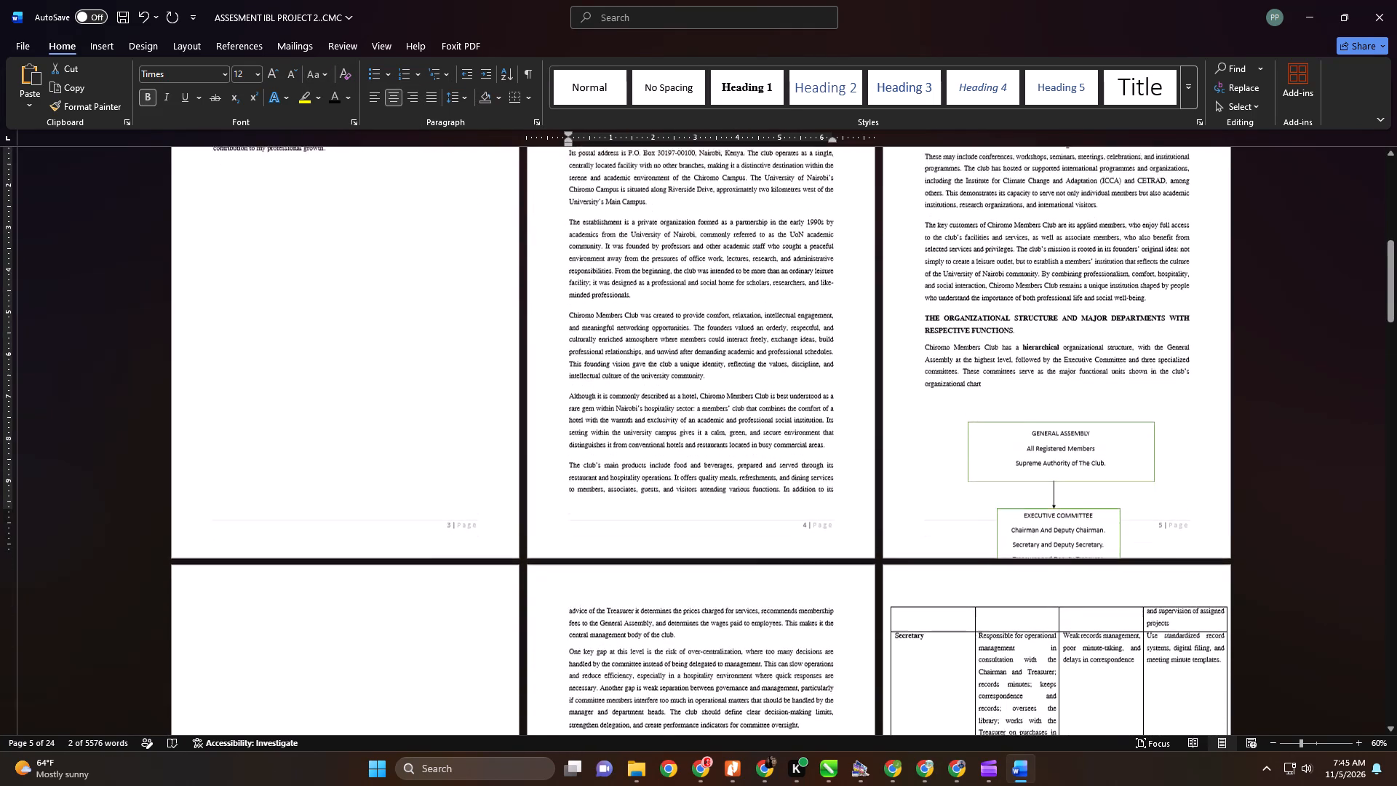
scroll(964, 386, "down", 4)
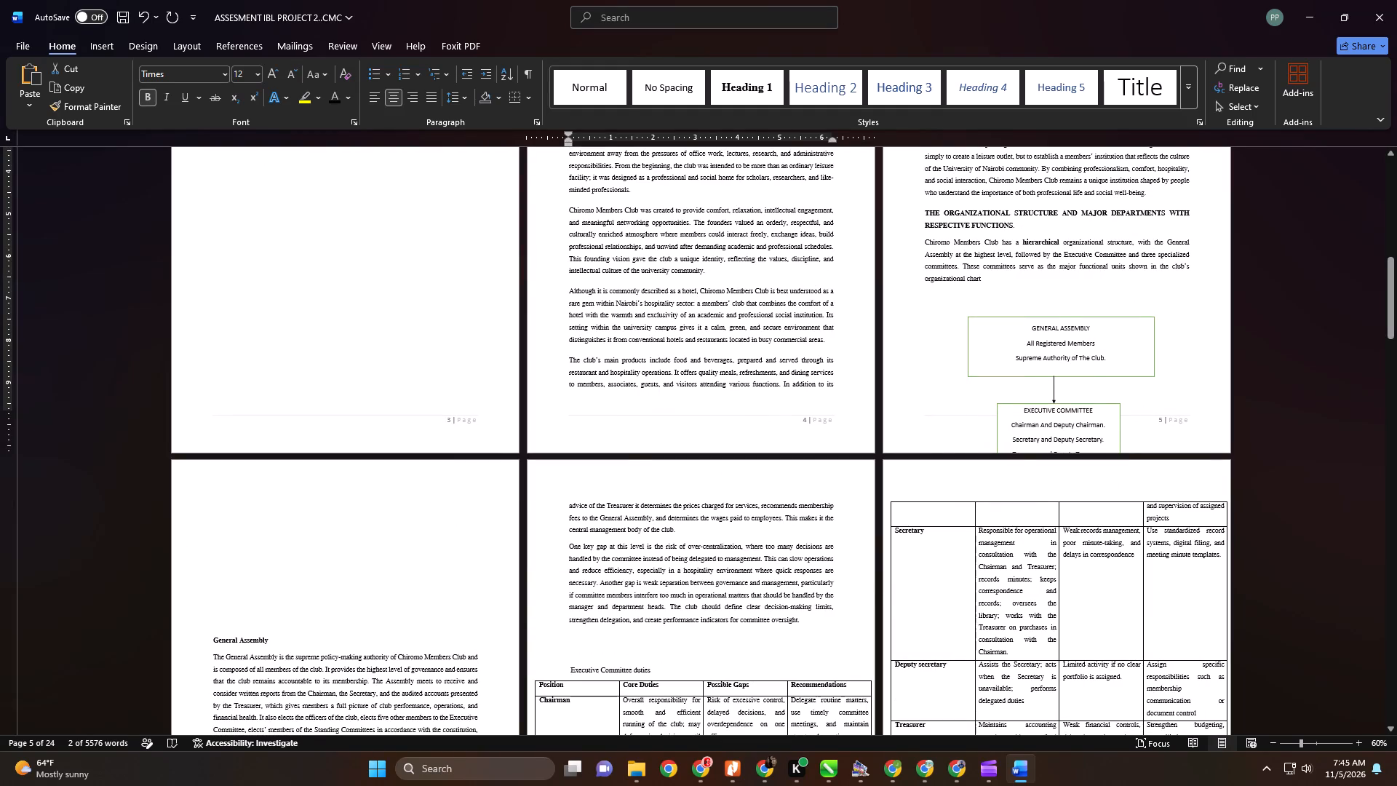
left_click(923, 213)
key("ctrl+Return")
Insert four blank lines beside the organizational chart to push the overlapped General Assembly heading and text onto the following page.
scroll(275, 452, "down", 1)
scroll(218, 475, "up", 1)
scroll(270, 480, "down", 1)
scroll(270, 480, "up", 1)
scroll(270, 480, "down", 5)
scroll(750, 482, "up", 1)
scroll(750, 482, "down", 1)
scroll(750, 482, "up", 1)
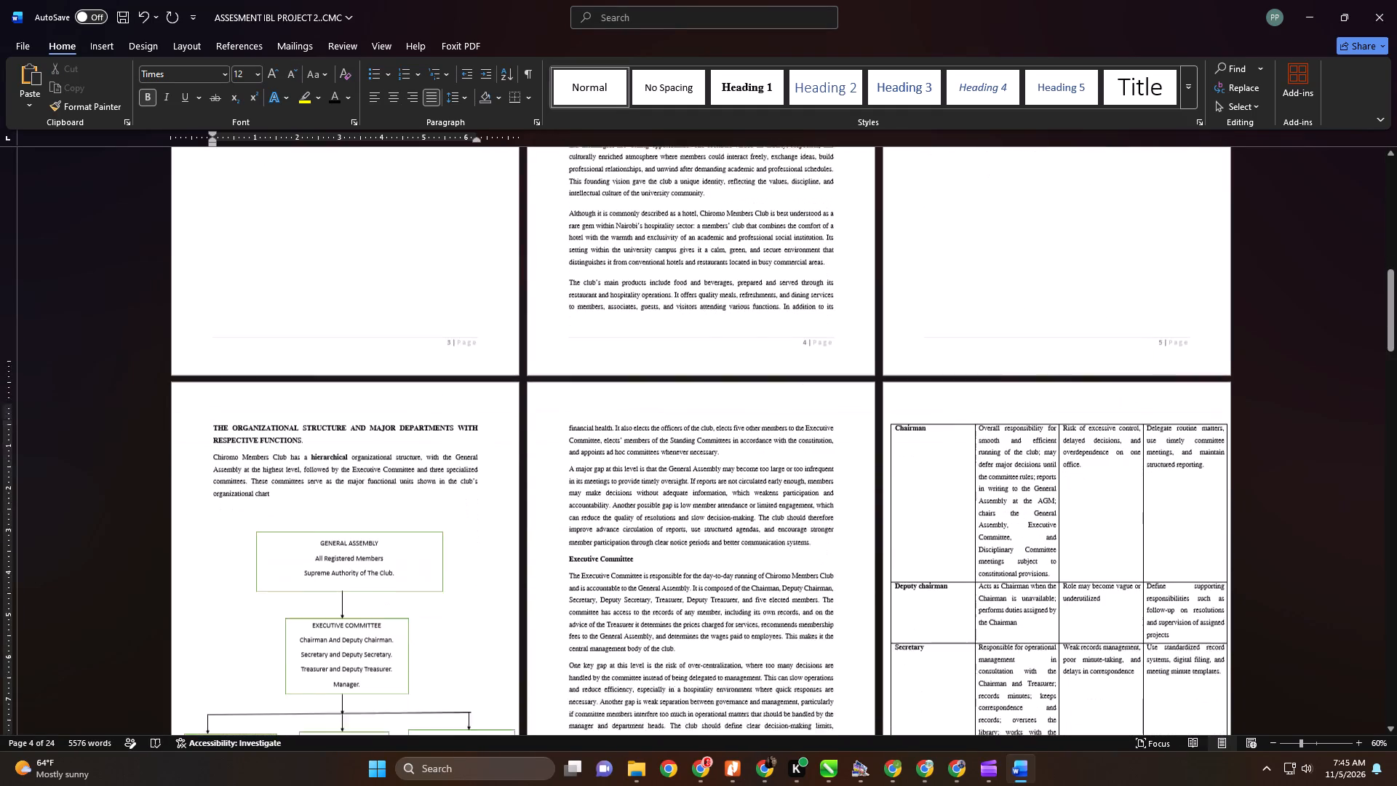
scroll(757, 482, "down", 1)
scroll(758, 482, "up", 1)
scroll(758, 482, "down", 1)
scroll(758, 482, "up", 1)
scroll(758, 482, "down", 1)
scroll(1165, 389, "up", 1)
scroll(1166, 390, "down", 1)
scroll(1185, 397, "up", 1)
left_click_drag(1391, 302, 1392, 344)
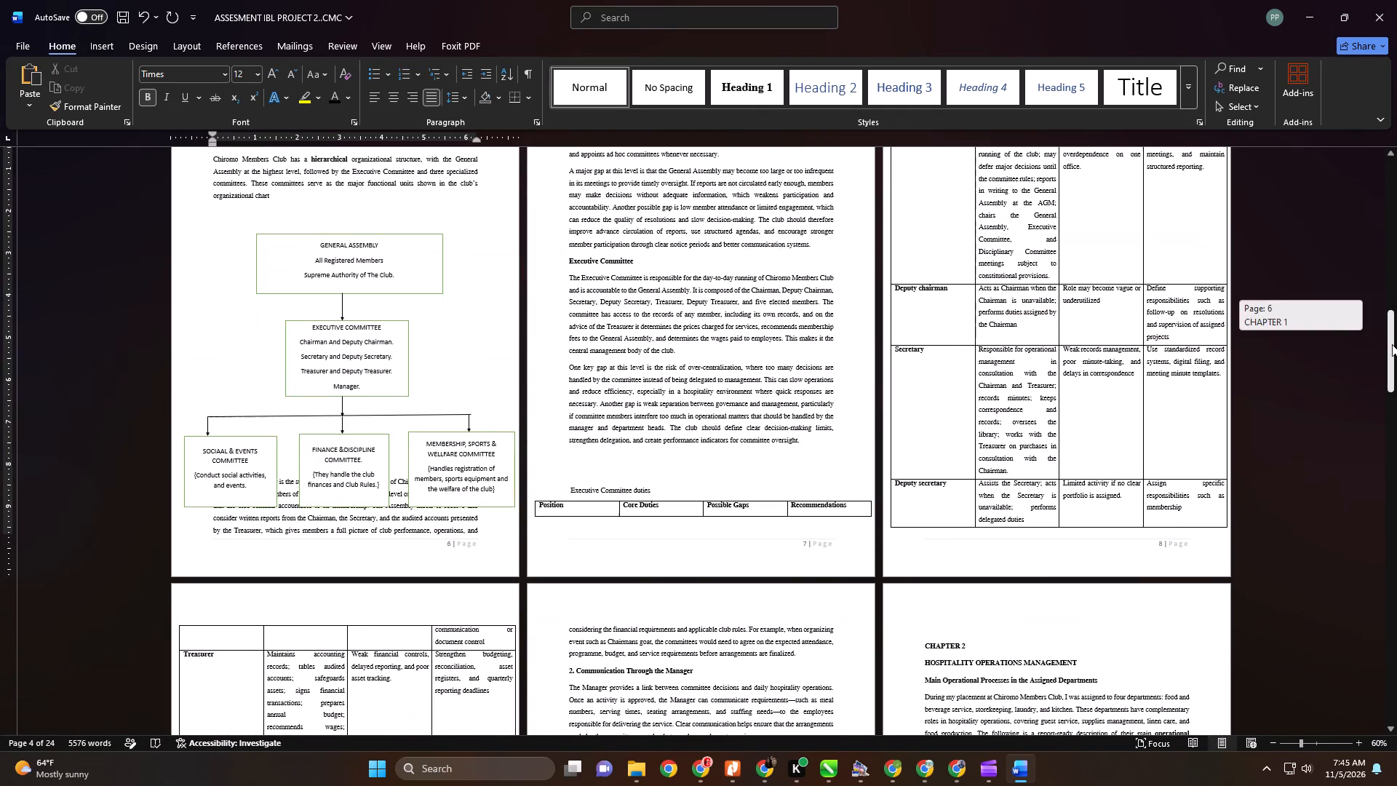
left_click_drag(1392, 344, 1393, 344)
left_click(1393, 344)
scroll(267, 293, "up", 1)
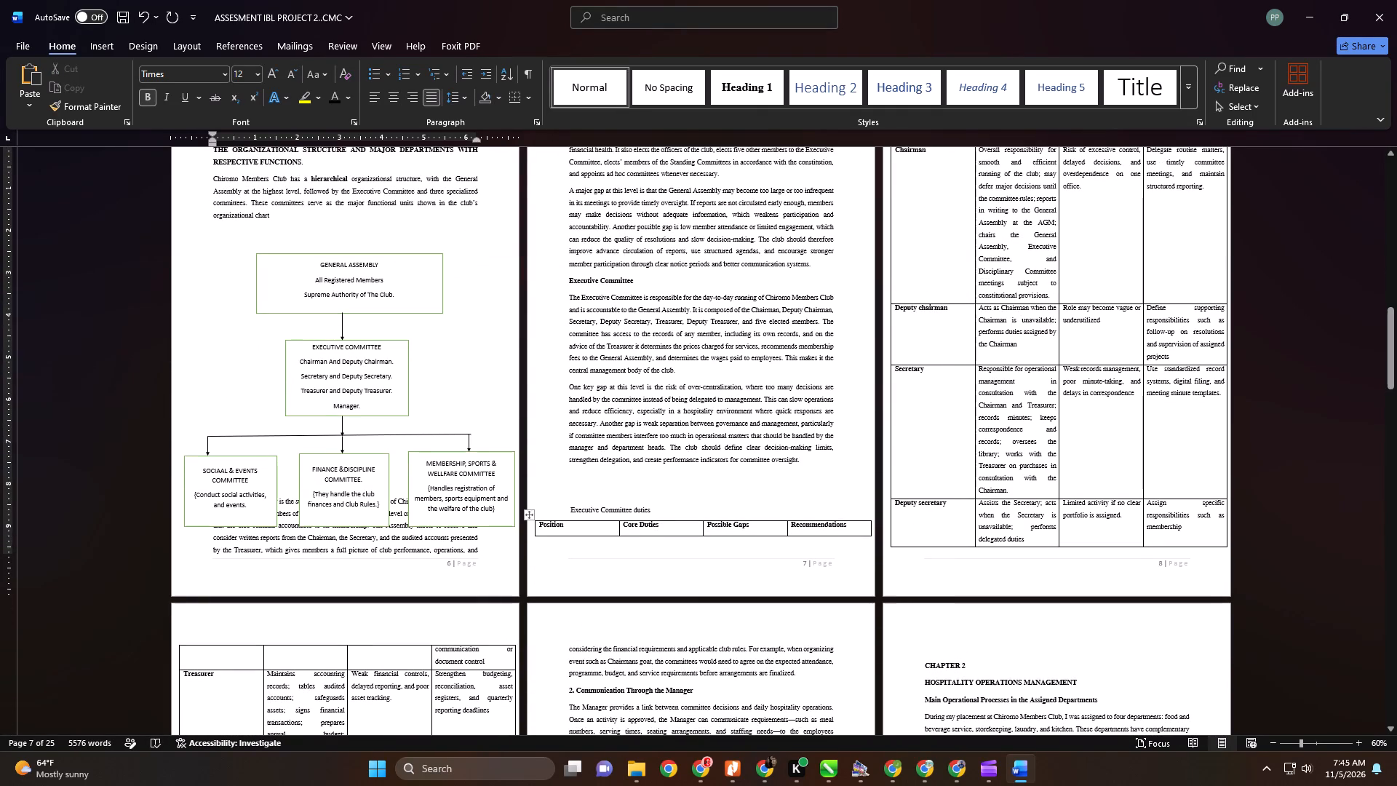
left_click(286, 506)
key("Left")
key("Left")
key("Left")
key("Left")
key("Left")
key("Left")
key("Left")
key("Left")
key("Left")
key("Left")
key("Left")
key("Left")
key("Left")
key("Left")
key("Left")
key("Left")
key("Left")
key("Left")
key("Left")
key("Left")
key("Left")
key("Left")
key("Left")
key("Left")
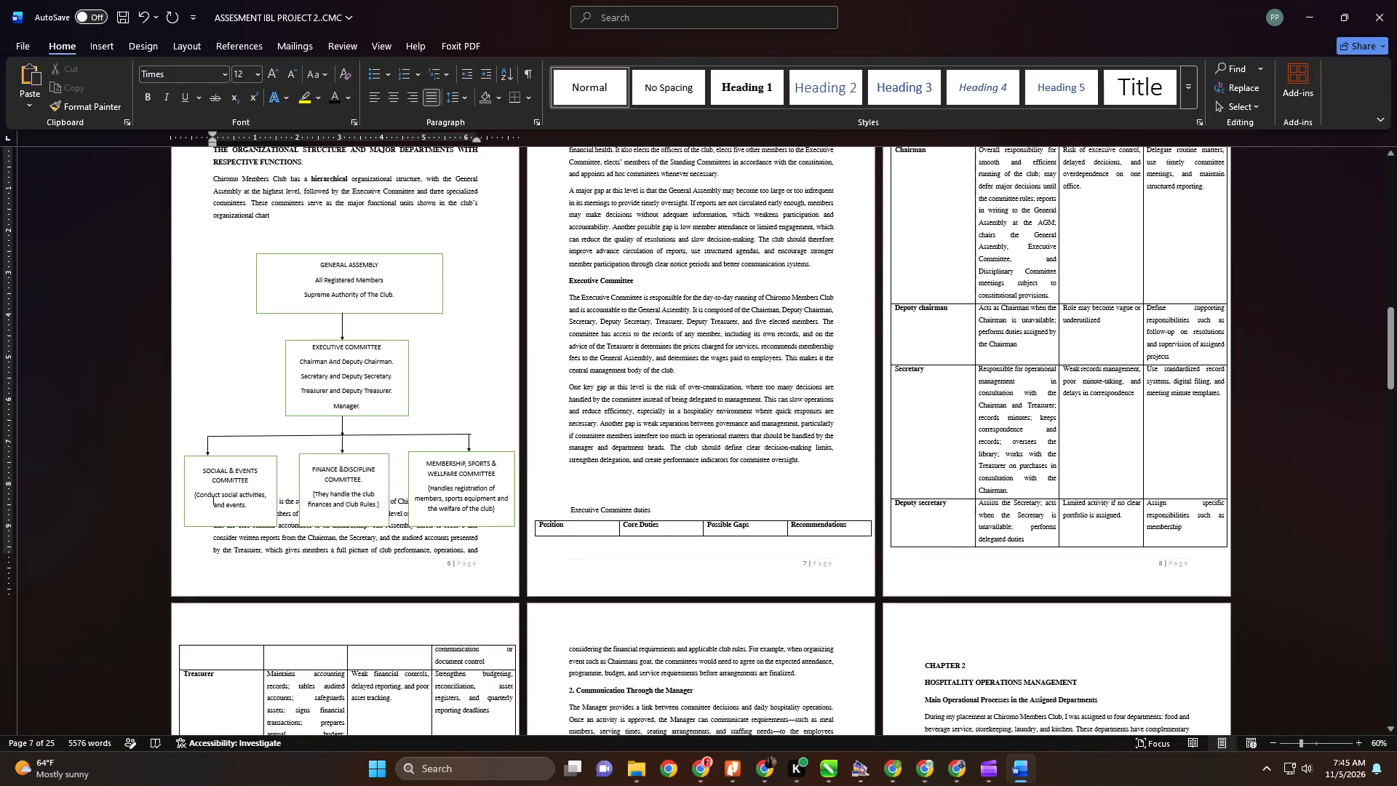
key("Left")
key("Down")
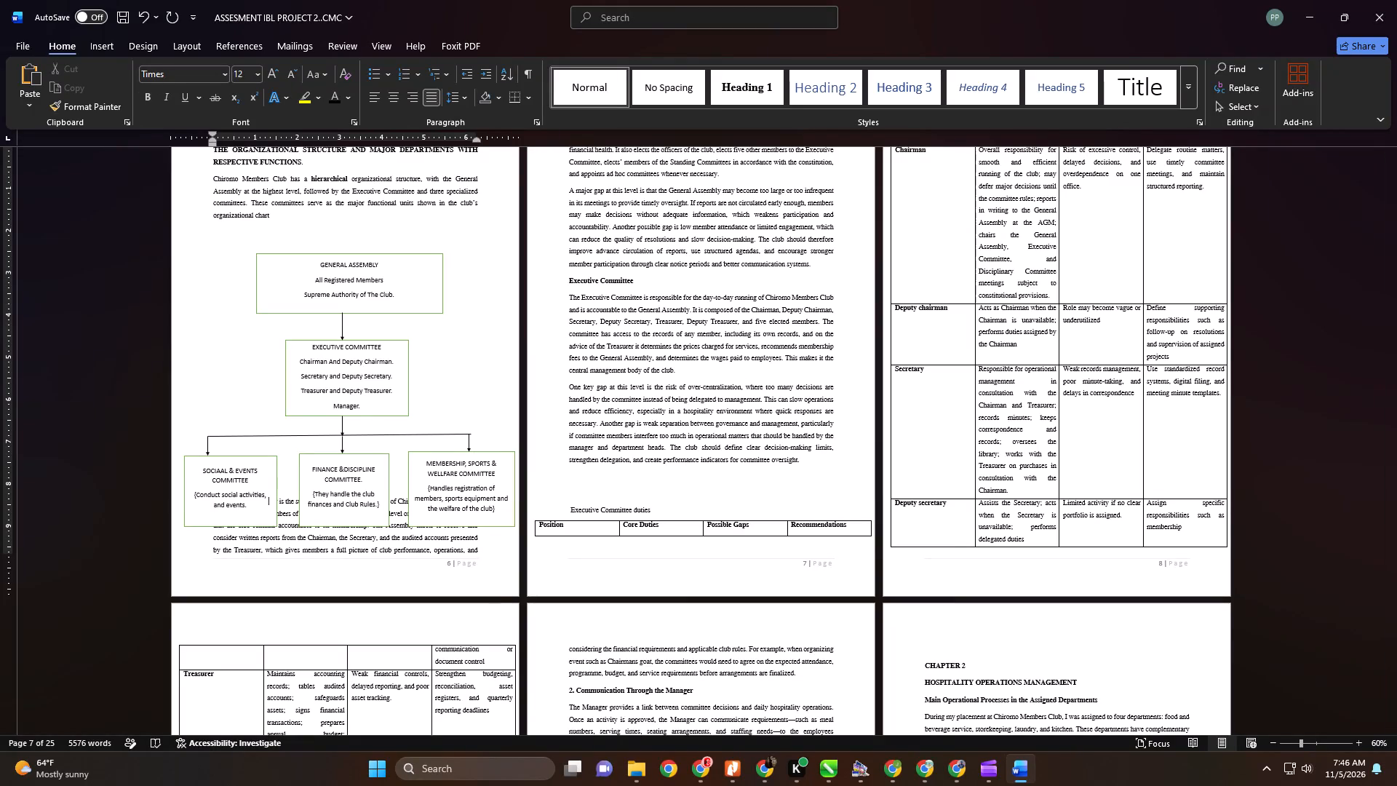
key("Down")
key("Down")
key("Down")
key("Up")
left_click(296, 523)
left_click(505, 408)
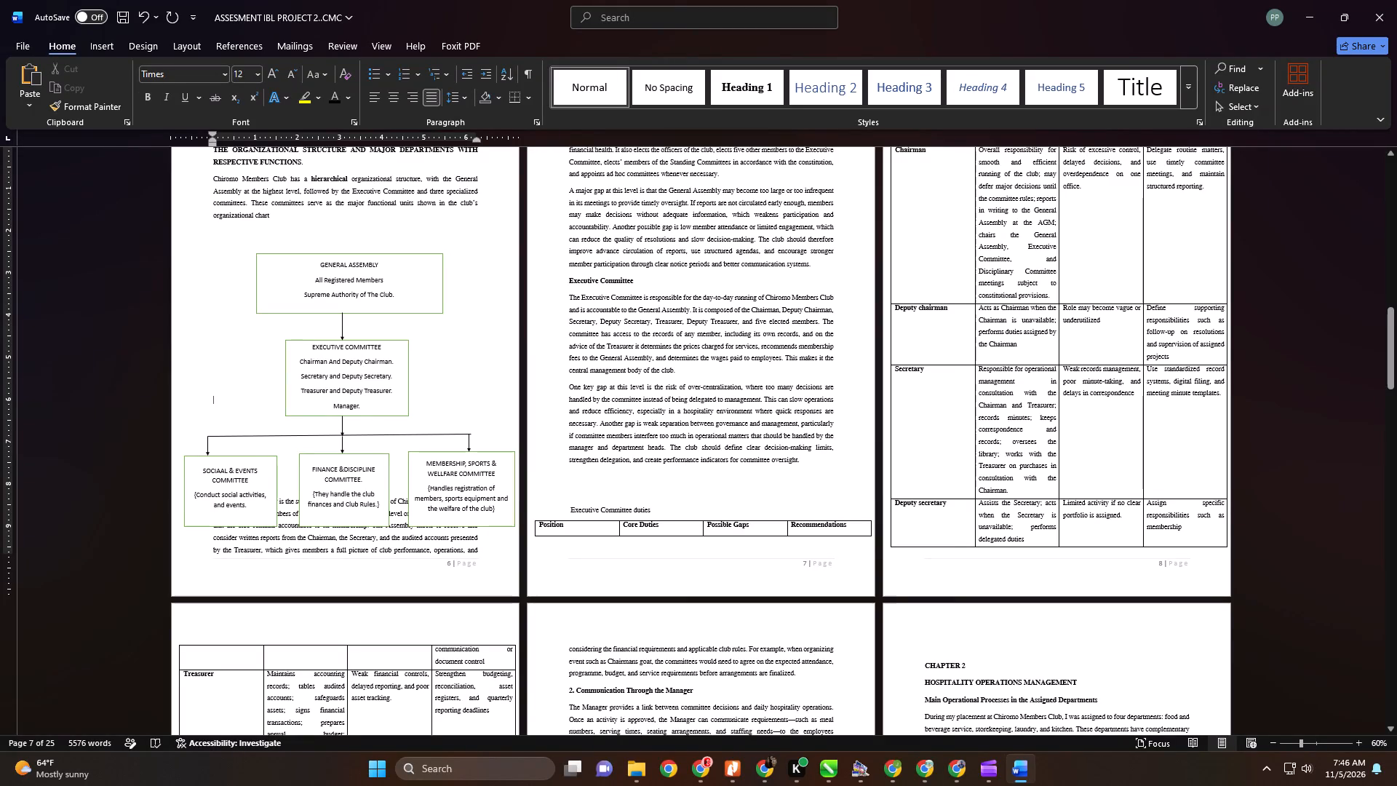
key("Return")
key("Return")
key("Return")
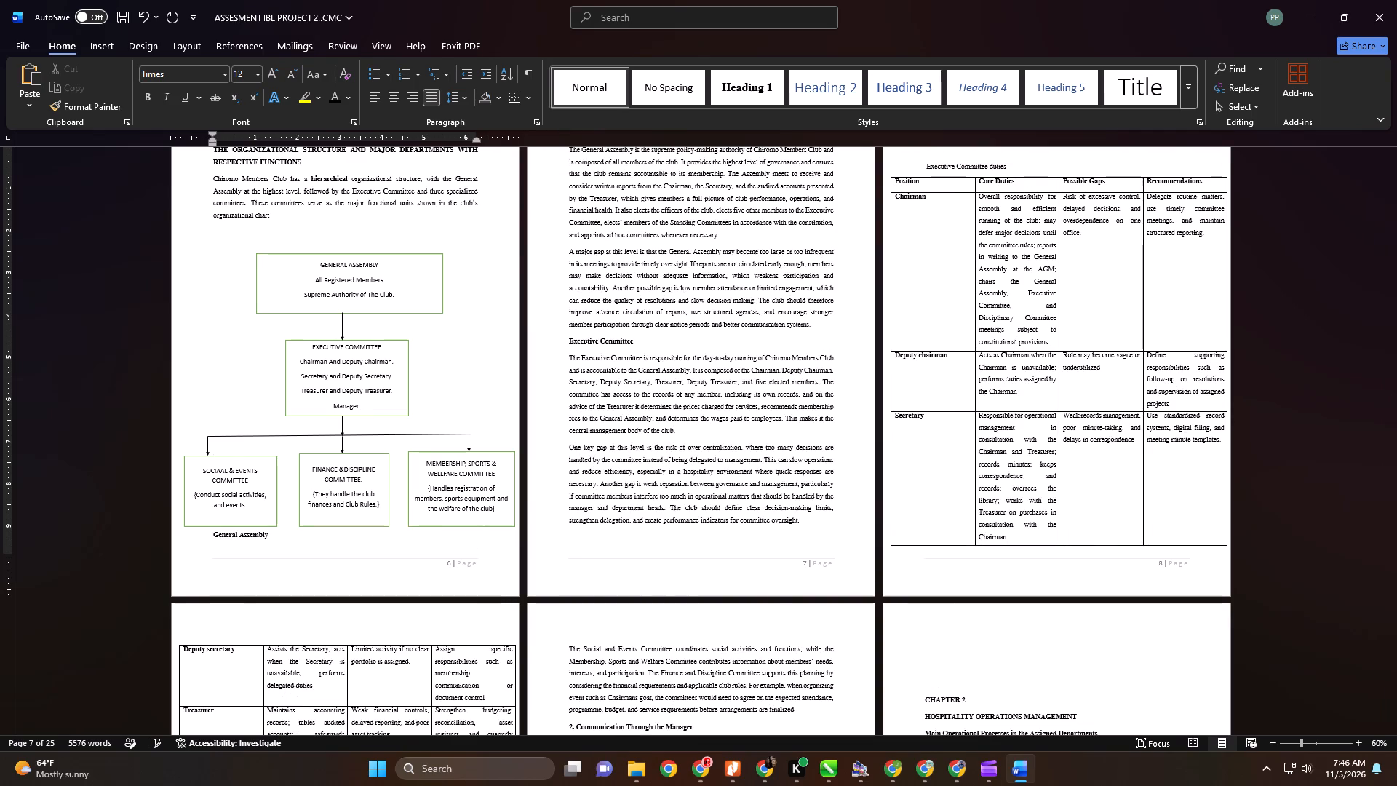
key("Return")
Delete the empty lines above the Executive Committee duties table caption.
scroll(684, 362, "up", 6)
scroll(700, 354, "down", 2)
scroll(700, 354, "up", 6)
scroll(703, 354, "down", 1)
scroll(703, 354, "up", 1)
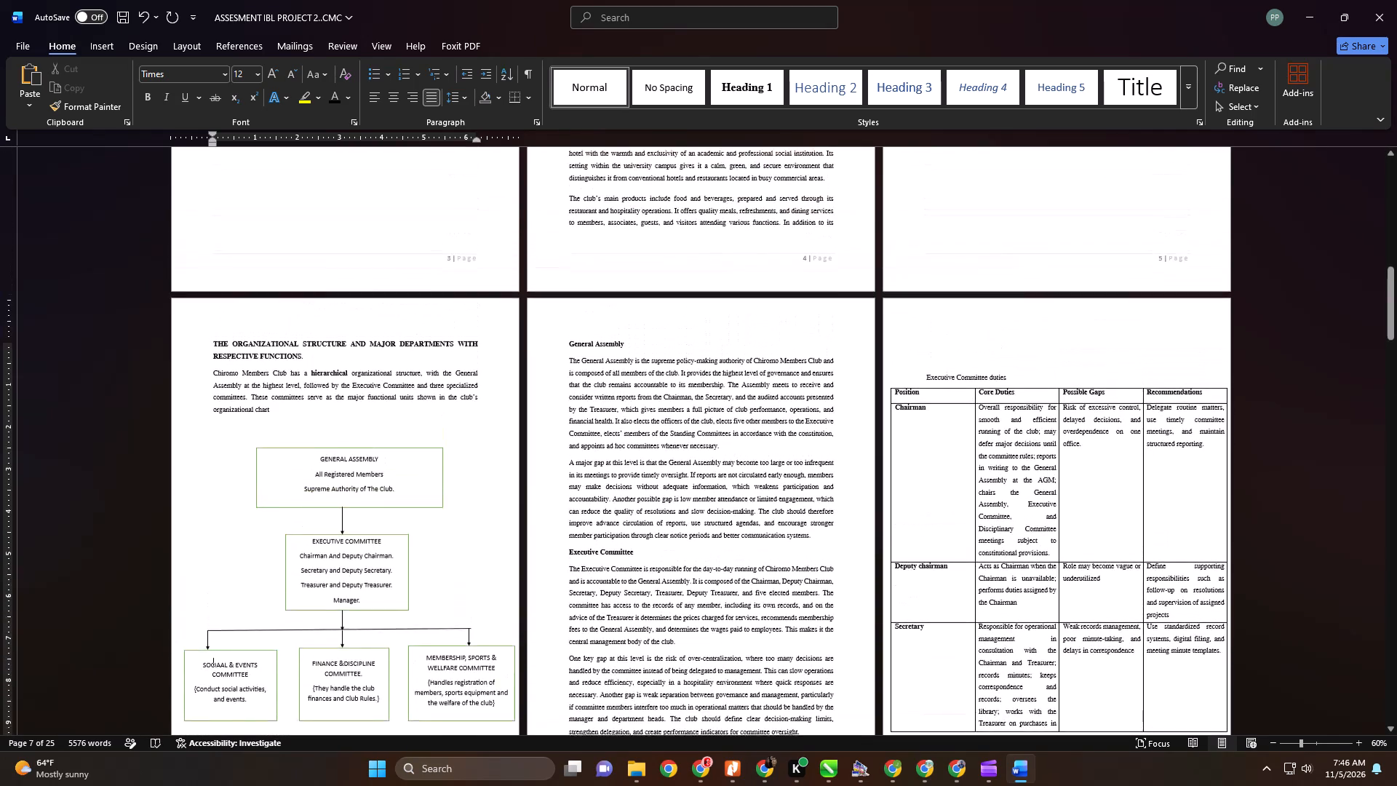
scroll(701, 349, "down", 1)
scroll(701, 349, "up", 1)
scroll(699, 348, "down", 1)
left_click_drag(984, 311, 1000, 330)
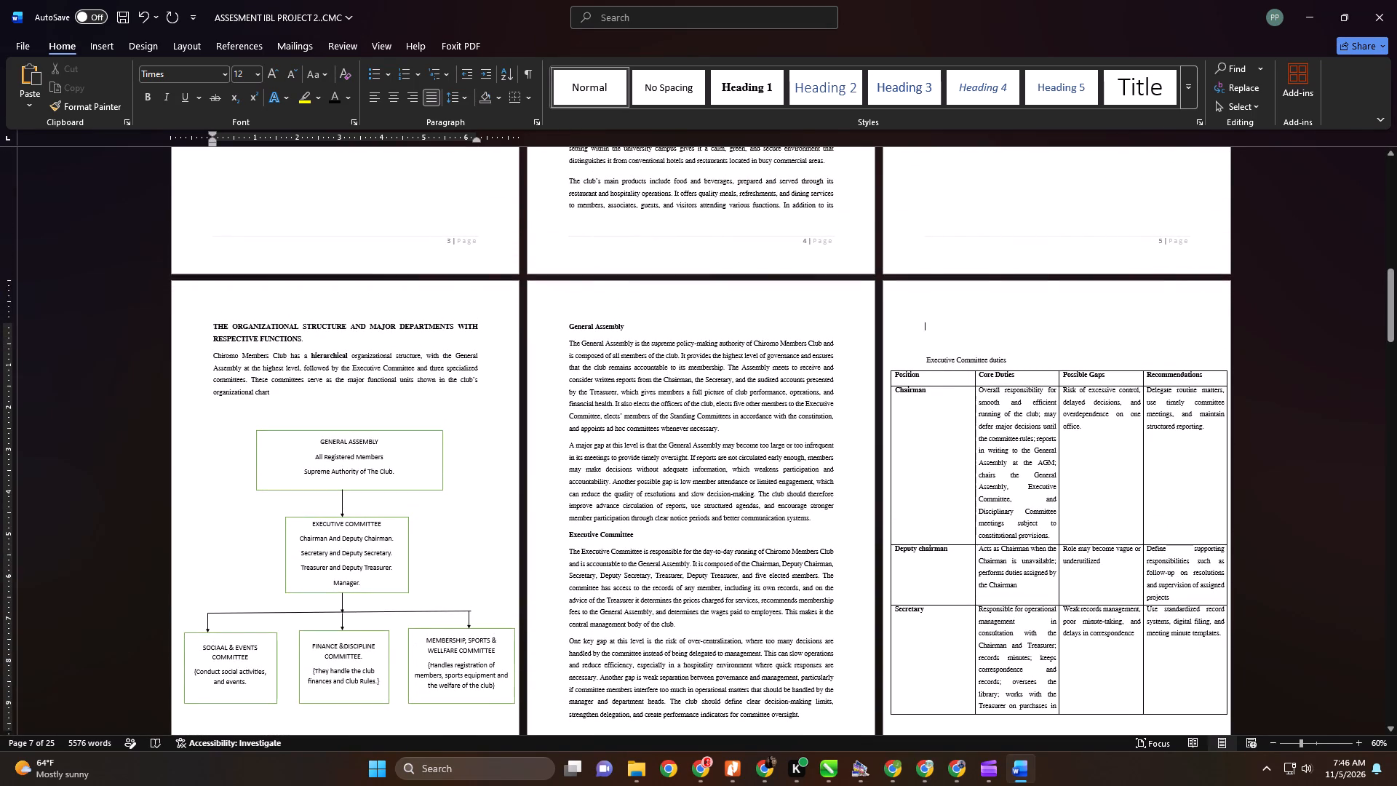
left_click_drag(1000, 330, 1001, 335)
key("Delete")
key("Delete")
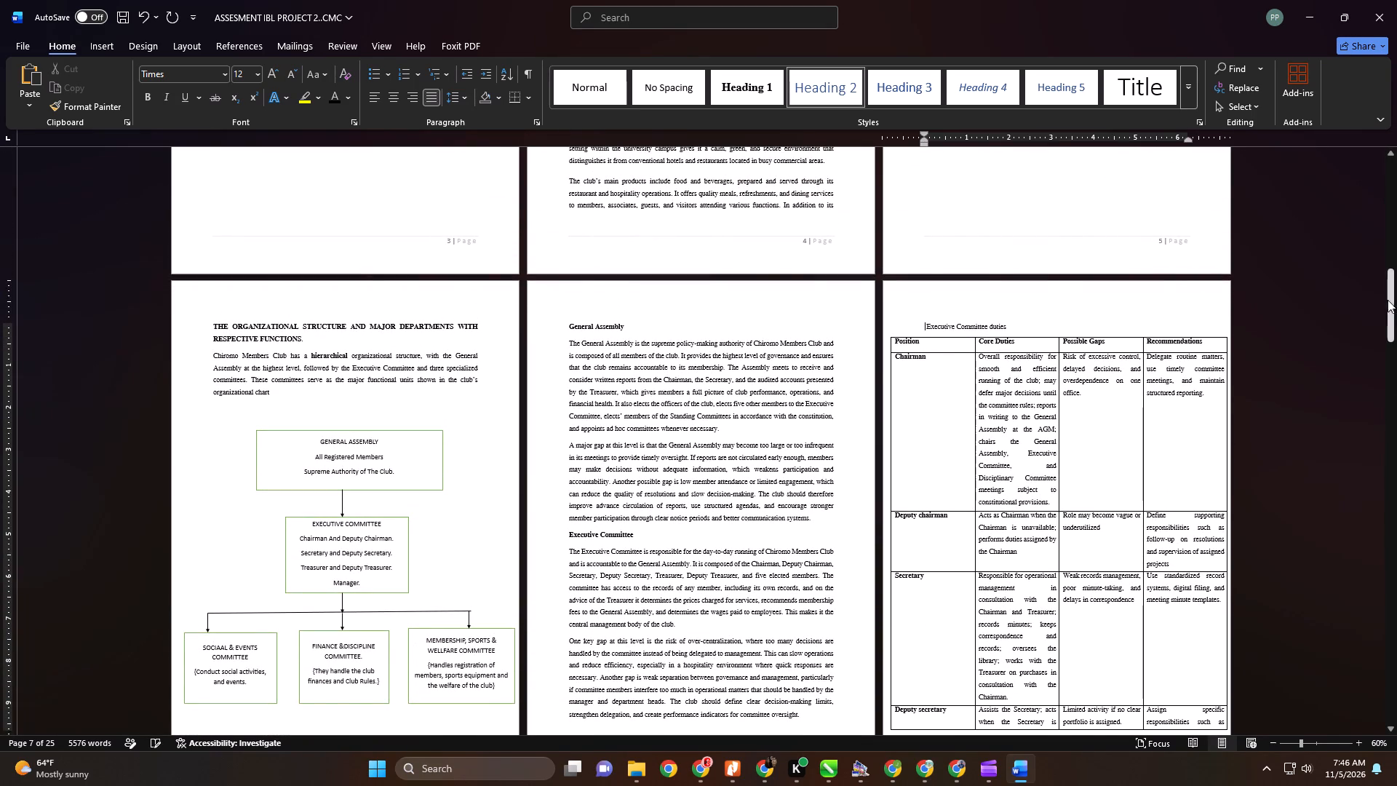
Apply the Heading 1 style to the CHAPTER 2 and HOSPITALITY OPERATIONS MANAGEMENT headings.
left_click_drag(1388, 300, 1396, 362)
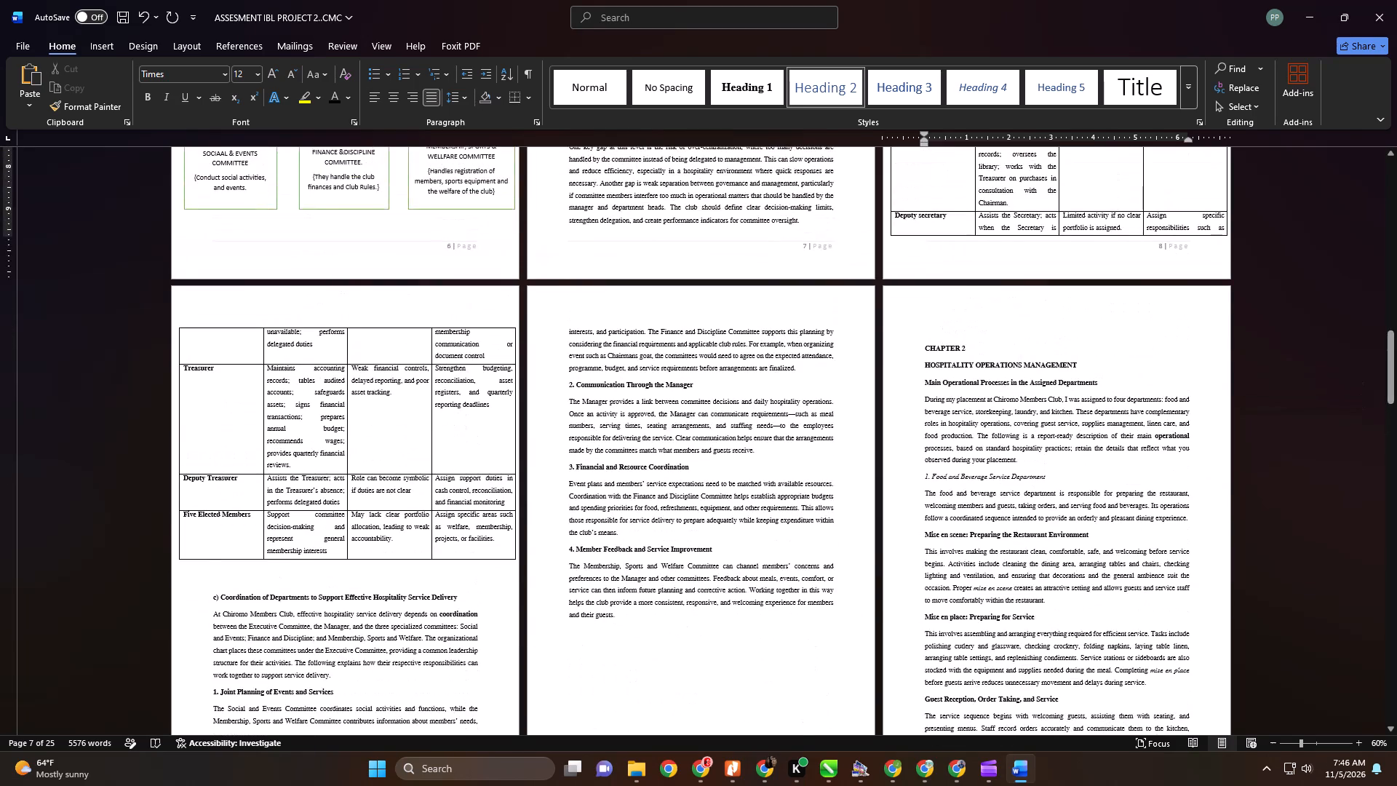
left_click(900, 349)
left_click(755, 79)
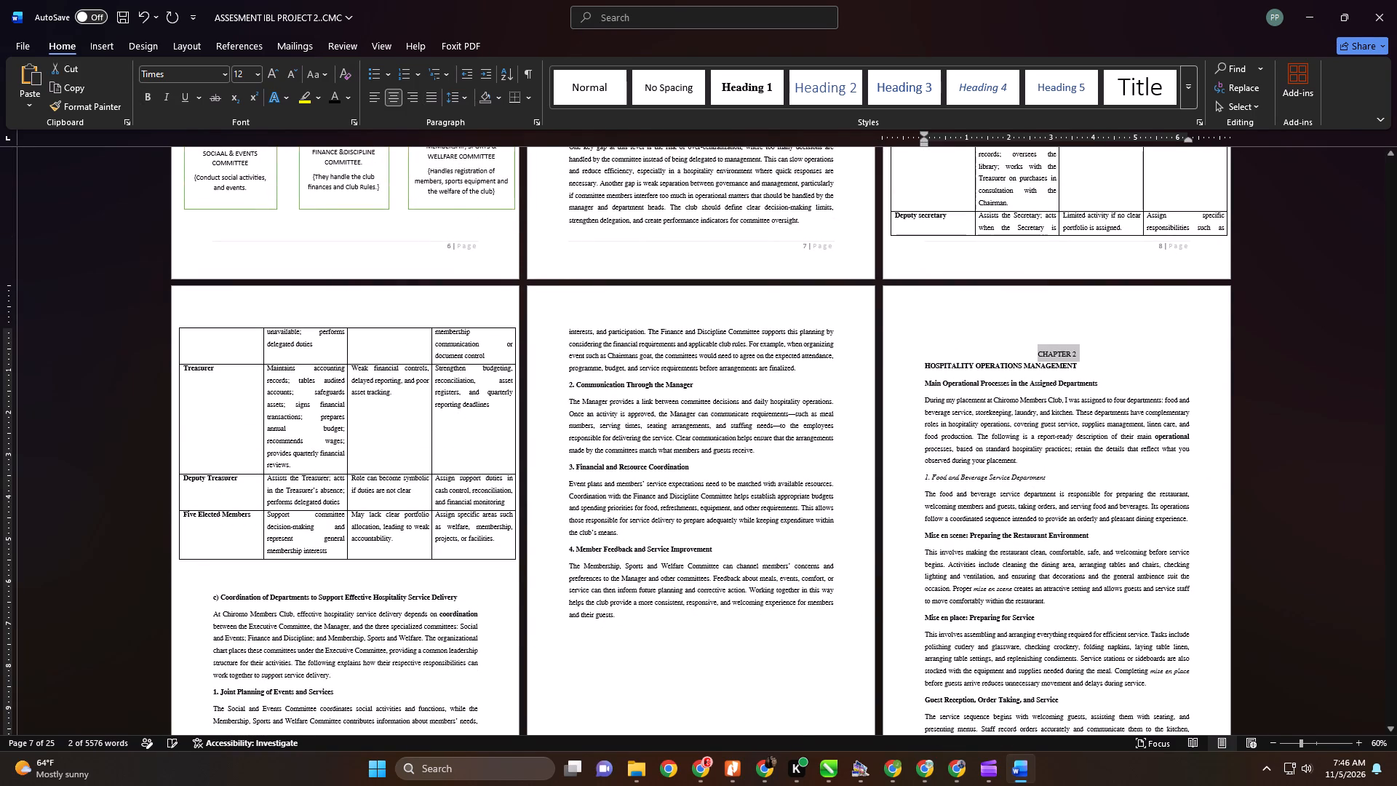
left_click(905, 364)
left_click(755, 91)
Delete the empty line above the CHAPTER 2 heading.
scroll(976, 287, "down", 4)
scroll(979, 302, "up", 1)
scroll(979, 303, "down", 1)
left_click(1078, 247)
key("Delete")
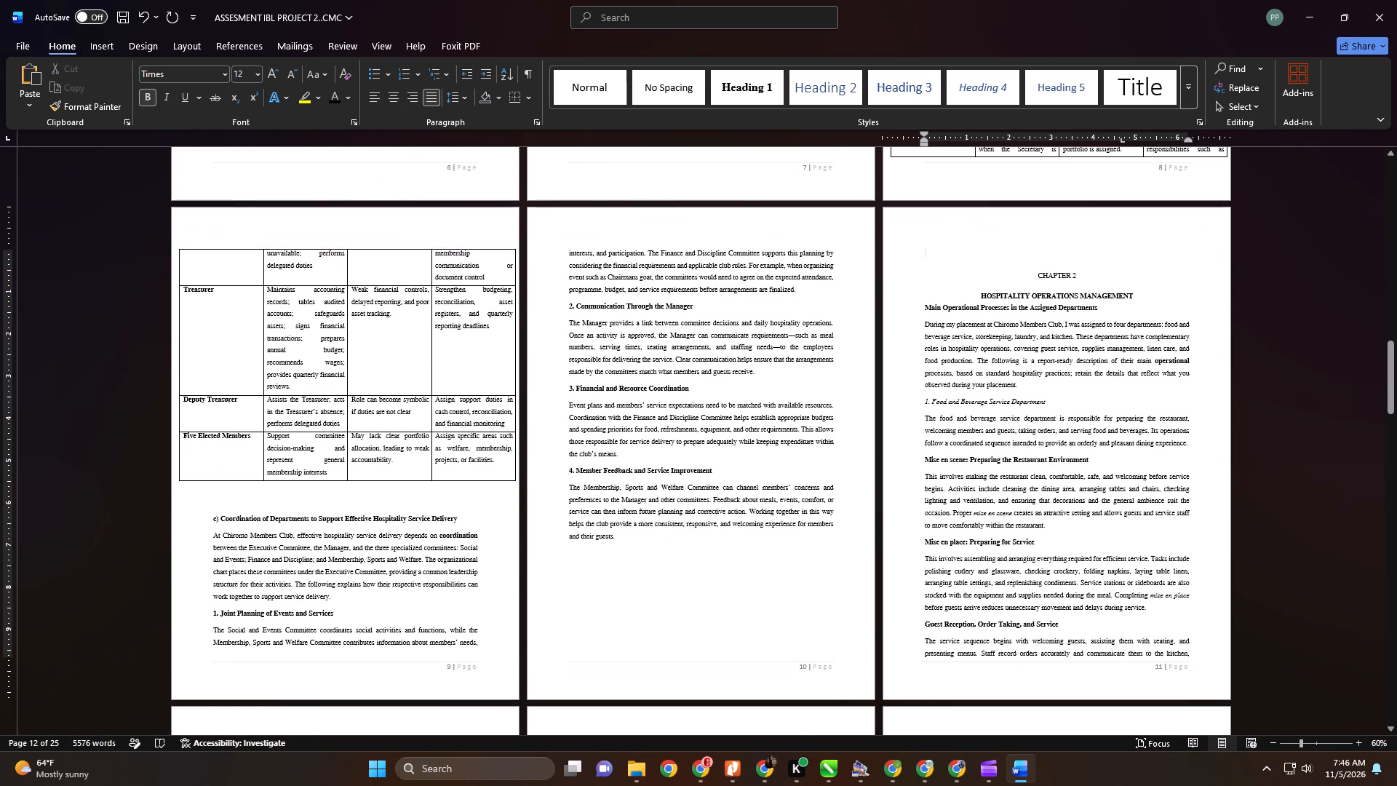
Reapply the Heading 1 style to the CHAPTER 2 heading to make it bold.
left_click(902, 257)
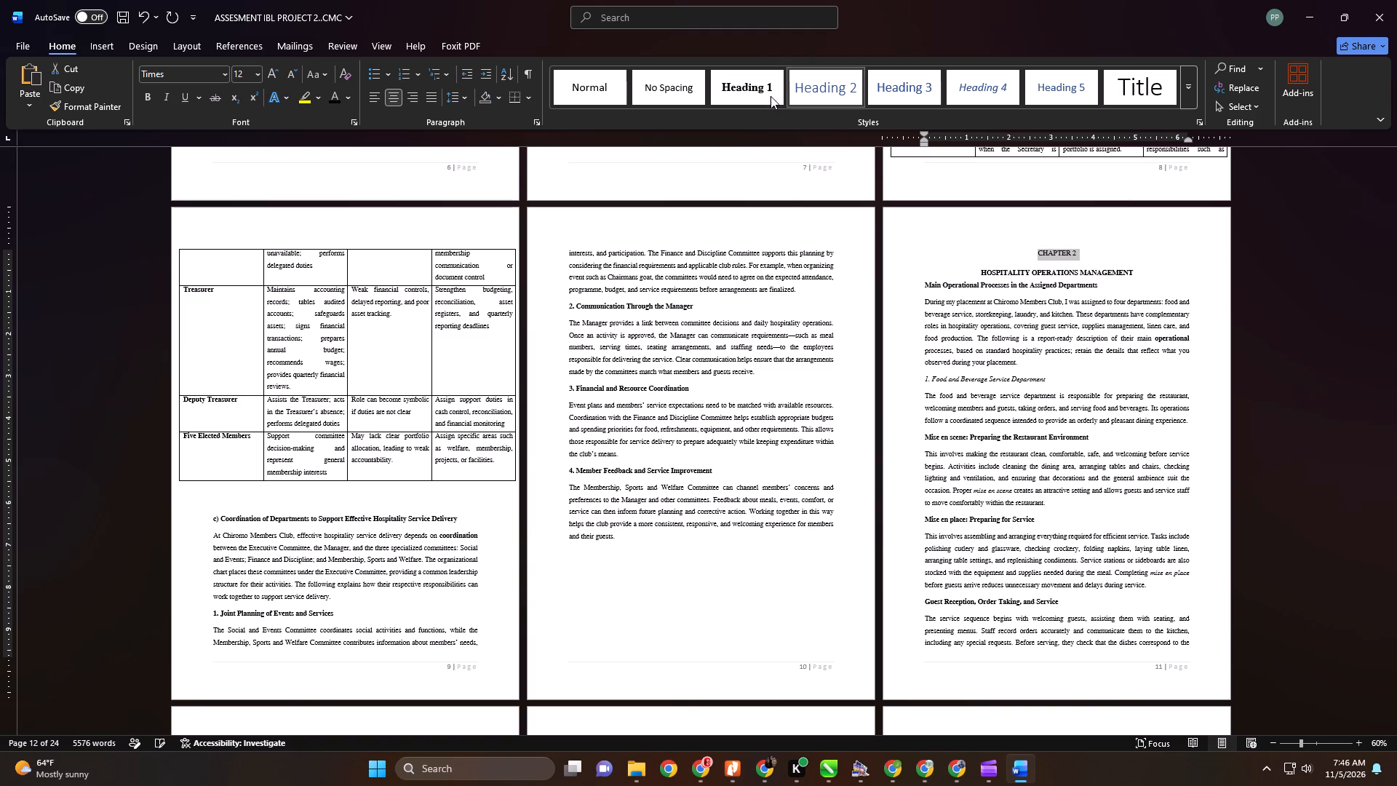
left_click(734, 87)
Delete the empty lines between the Executive Committee duties table and the c) Coordination of Departments heading.
scroll(1014, 221, "up", 1)
scroll(1024, 239, "down", 5)
scroll(1051, 309, "up", 1)
scroll(1051, 309, "down", 1)
scroll(1051, 309, "up", 1)
scroll(1051, 308, "down", 1)
scroll(1051, 308, "up", 1)
scroll(1051, 308, "down", 1)
scroll(1051, 308, "up", 1)
scroll(1051, 307, "down", 1)
scroll(1051, 307, "up", 1)
scroll(1051, 308, "down", 1)
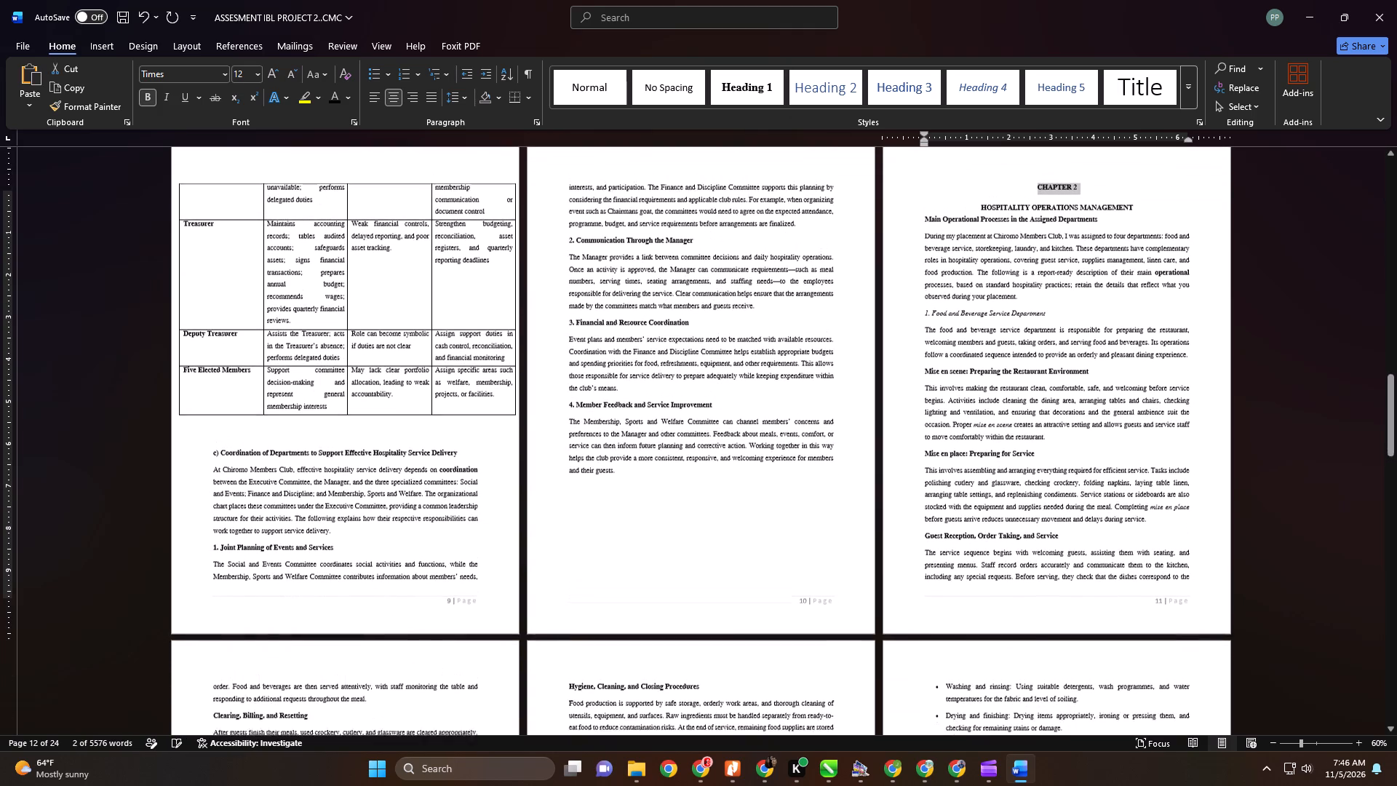
scroll(1051, 307, "down", 2)
scroll(1051, 309, "up", 1)
scroll(1051, 309, "down", 1)
scroll(675, 395, "up", 1)
scroll(674, 397, "down", 1)
scroll(670, 402, "up", 1)
scroll(668, 405, "down", 1)
scroll(667, 405, "up", 1)
scroll(667, 405, "down", 2)
scroll(362, 453, "down", 5)
scroll(325, 469, "up", 1)
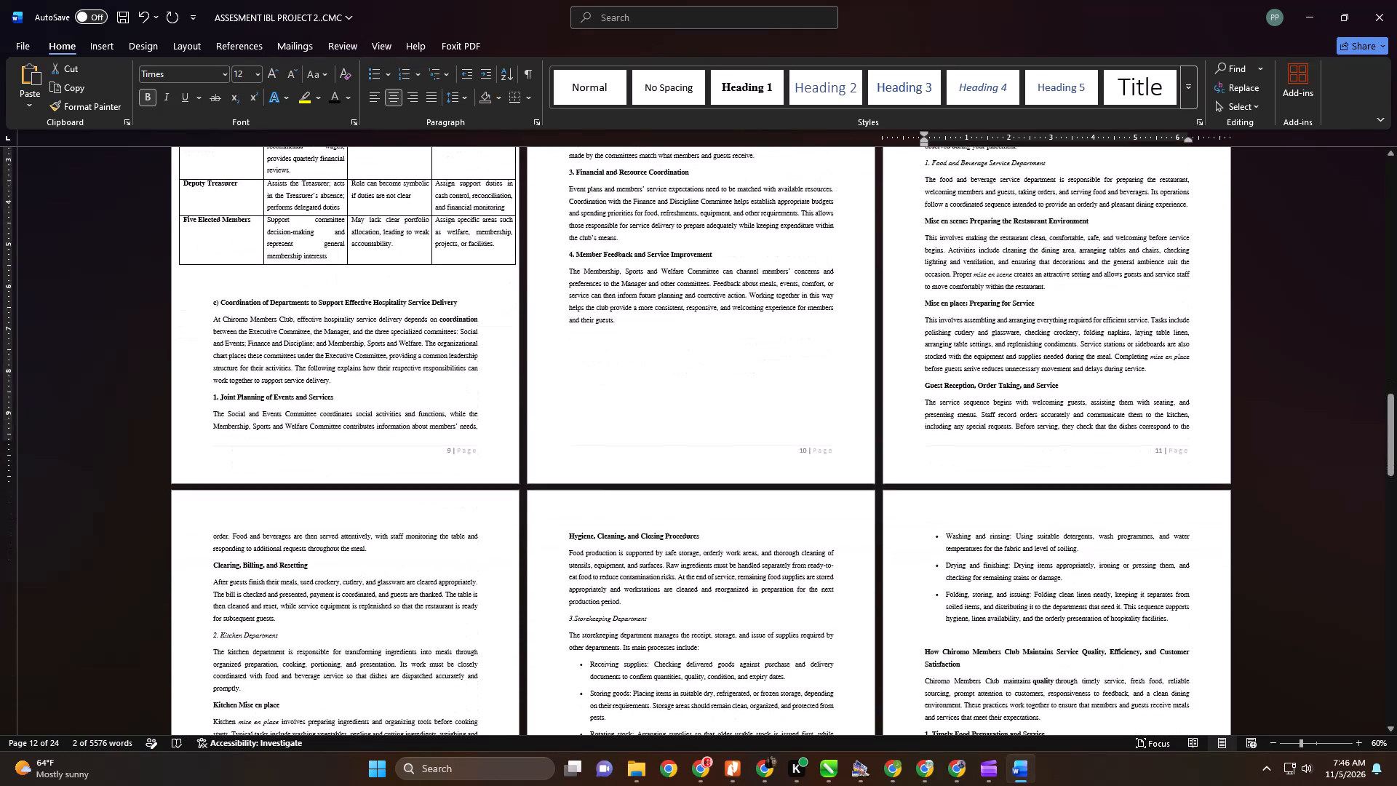
left_click(236, 288)
key("Delete")
left_click(231, 273)
scroll(341, 310, "down", 1)
scroll(353, 320, "up", 1)
scroll(351, 323, "down", 4)
key("Delete")
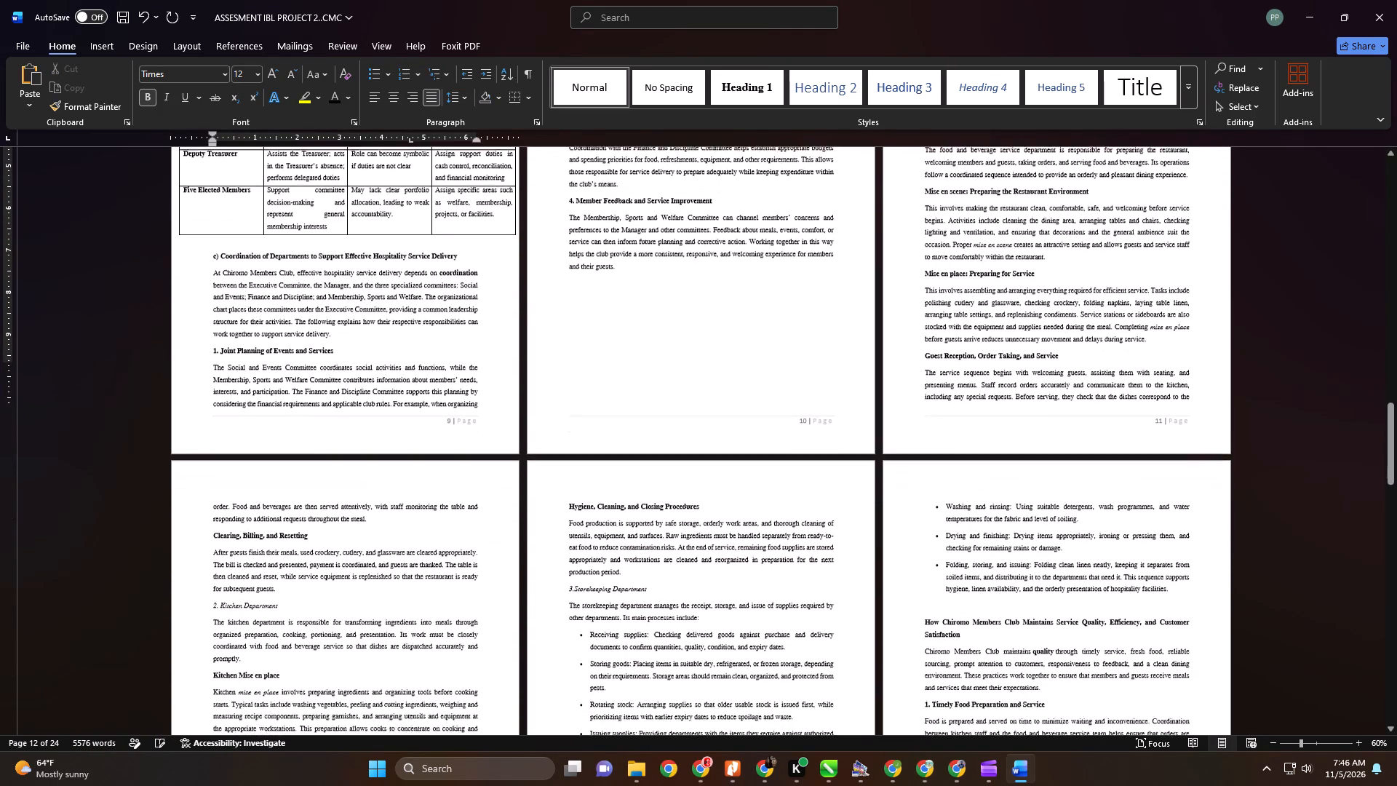
Delete the empty line above the Laundry Department heading.
scroll(385, 342, "down", 1)
scroll(386, 346, "up", 1)
scroll(386, 349, "down", 1)
scroll(386, 350, "up", 1)
scroll(386, 351, "down", 3)
scroll(389, 365, "up", 1)
scroll(389, 367, "down", 3)
scroll(391, 381, "up", 1)
scroll(394, 384, "down", 4)
scroll(459, 484, "down", 1)
scroll(468, 496, "up", 1)
scroll(469, 497, "down", 1)
scroll(469, 499, "up", 1)
scroll(469, 499, "down", 1)
scroll(469, 499, "up", 1)
scroll(469, 499, "down", 1)
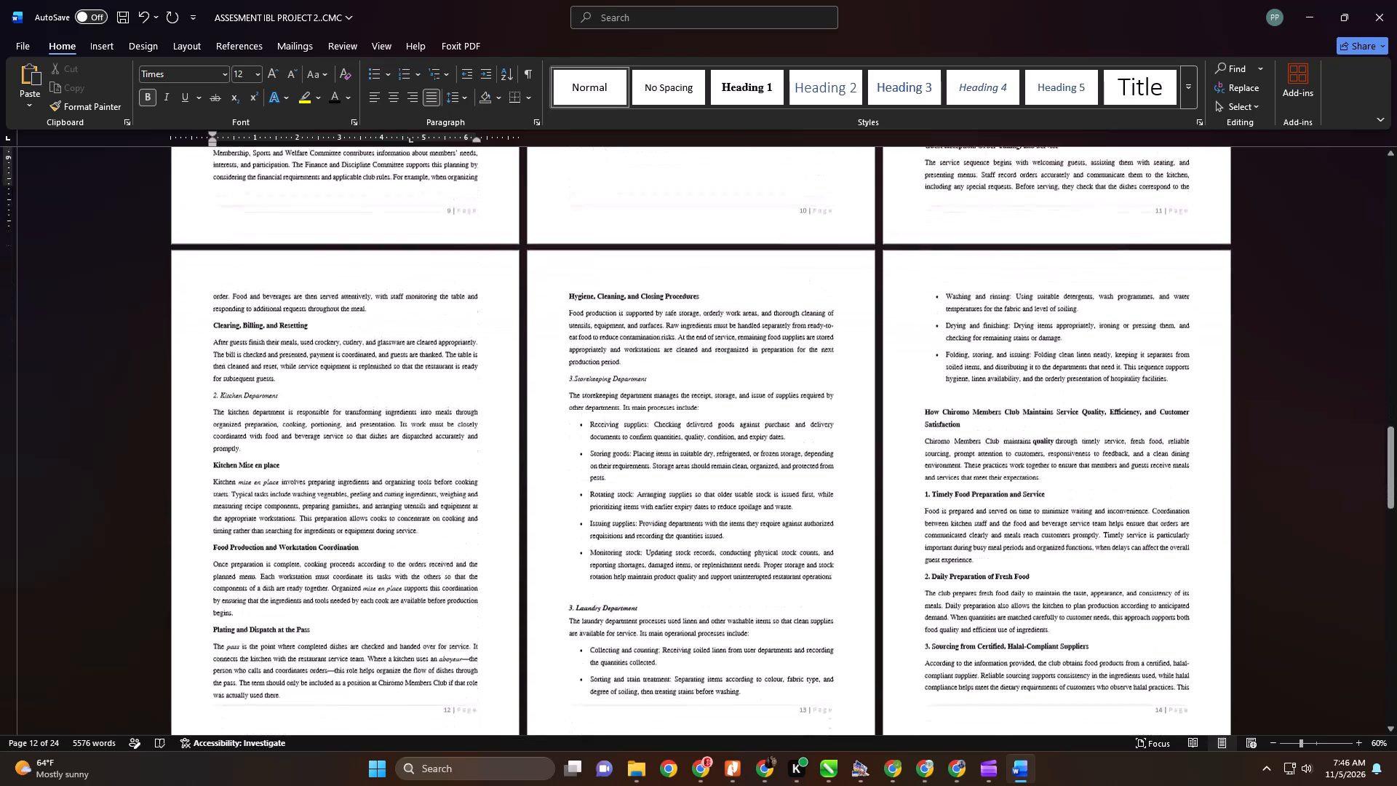
scroll(474, 509, "down", 6)
scroll(477, 515, "up", 1)
scroll(479, 515, "down", 1)
scroll(479, 515, "up", 1)
scroll(479, 515, "down", 1)
scroll(479, 515, "up", 1)
scroll(479, 515, "down", 1)
scroll(479, 515, "up", 1)
scroll(479, 515, "down", 1)
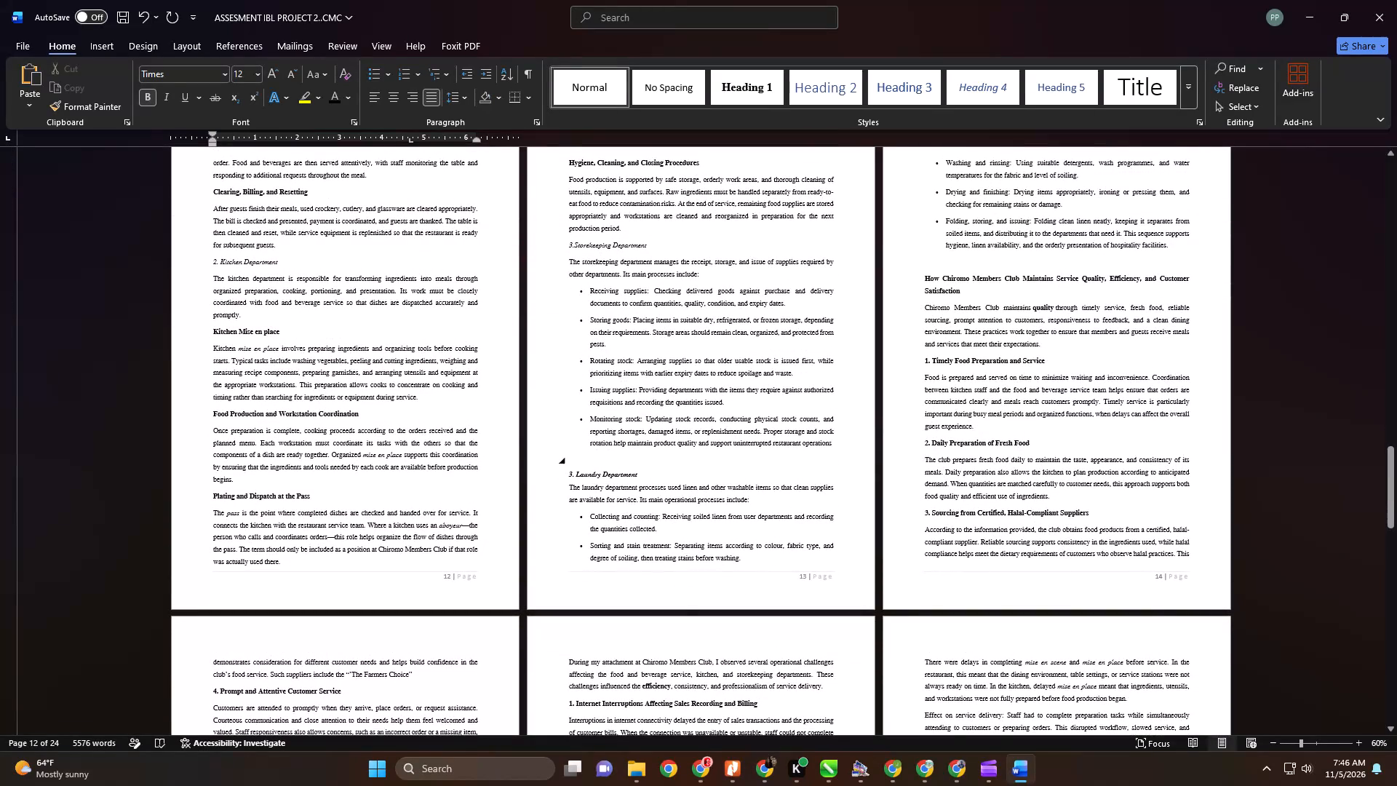
left_click(608, 463)
key("Delete")
Insert an empty line above the 4. Delayed Mise en Scene and Mise en Place heading to push it onto the following page.
scroll(608, 461, "down", 6)
scroll(608, 461, "up", 1)
scroll(608, 461, "down", 1)
scroll(608, 461, "up", 1)
scroll(608, 461, "down", 3)
scroll(608, 461, "up", 1)
scroll(608, 461, "down", 3)
scroll(608, 461, "up", 1)
scroll(608, 461, "down", 5)
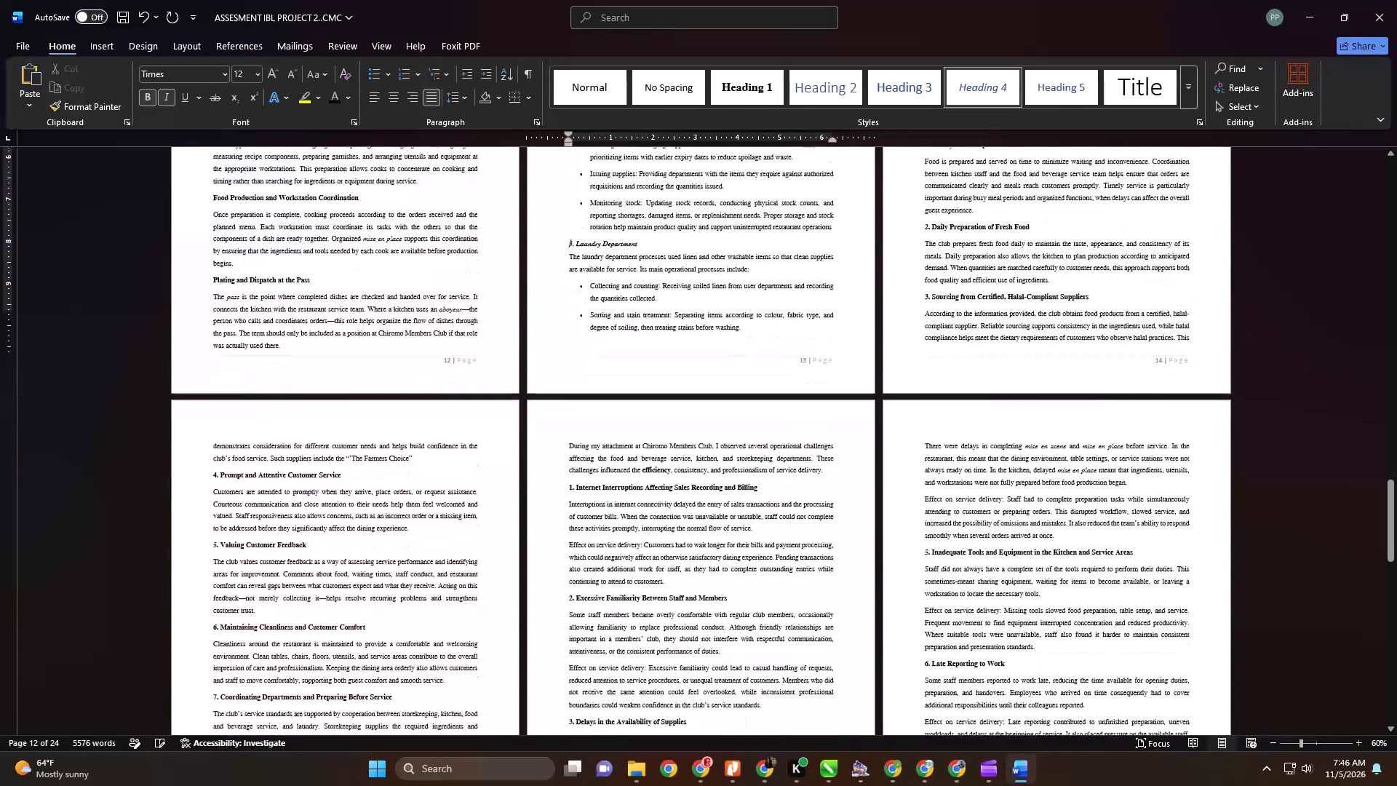
scroll(607, 461, "down", 4)
scroll(607, 461, "up", 1)
scroll(607, 461, "down", 5)
scroll(607, 461, "up", 1)
scroll(607, 461, "down", 1)
scroll(607, 461, "up", 1)
scroll(607, 461, "down", 1)
scroll(607, 461, "up", 1)
scroll(607, 461, "down", 1)
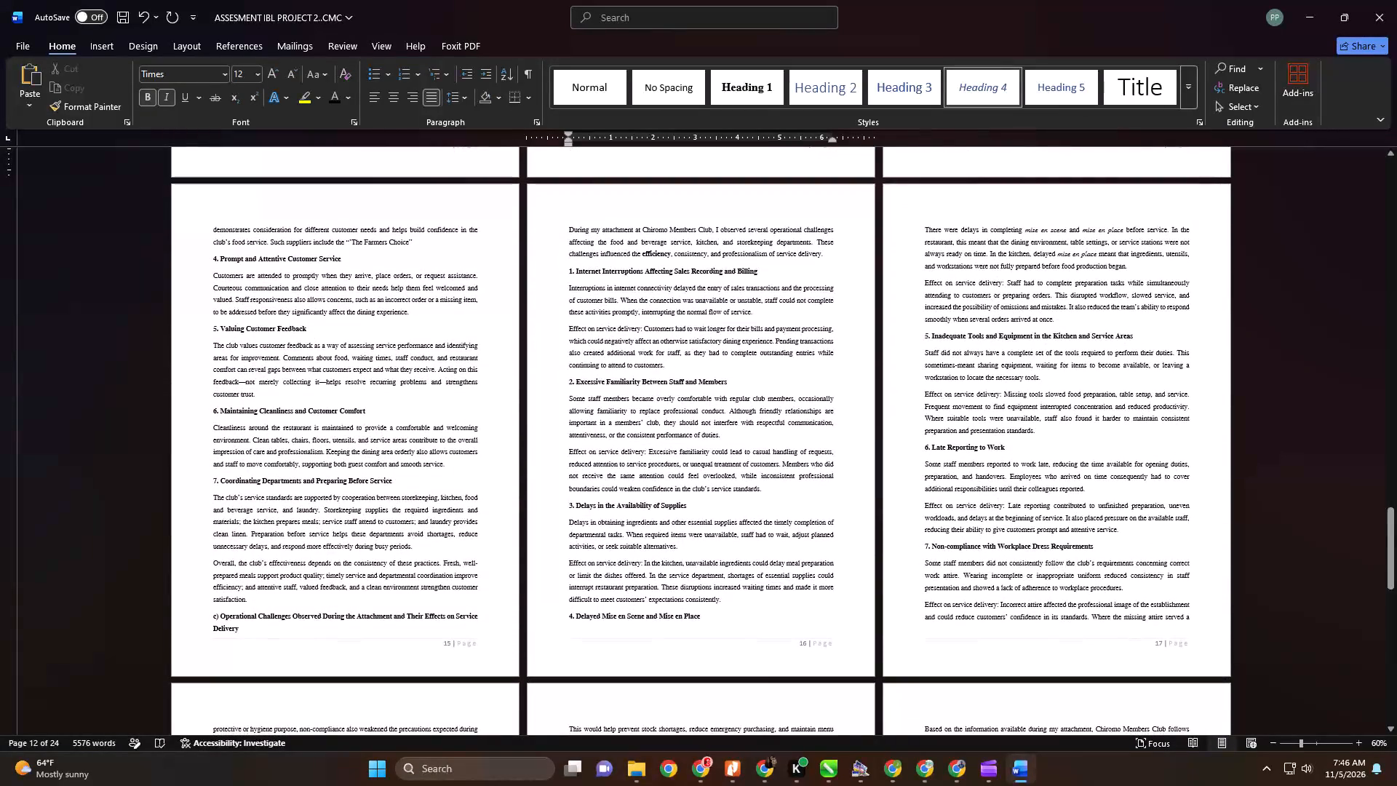
left_click(736, 598)
key("Return")
Insert a page break before CHAPTER 3 so it shares a page with the HUMAN RESOURCE MANAGEMENT heading.
scroll(736, 598, "down", 8)
scroll(737, 595, "up", 1)
scroll(737, 595, "down", 4)
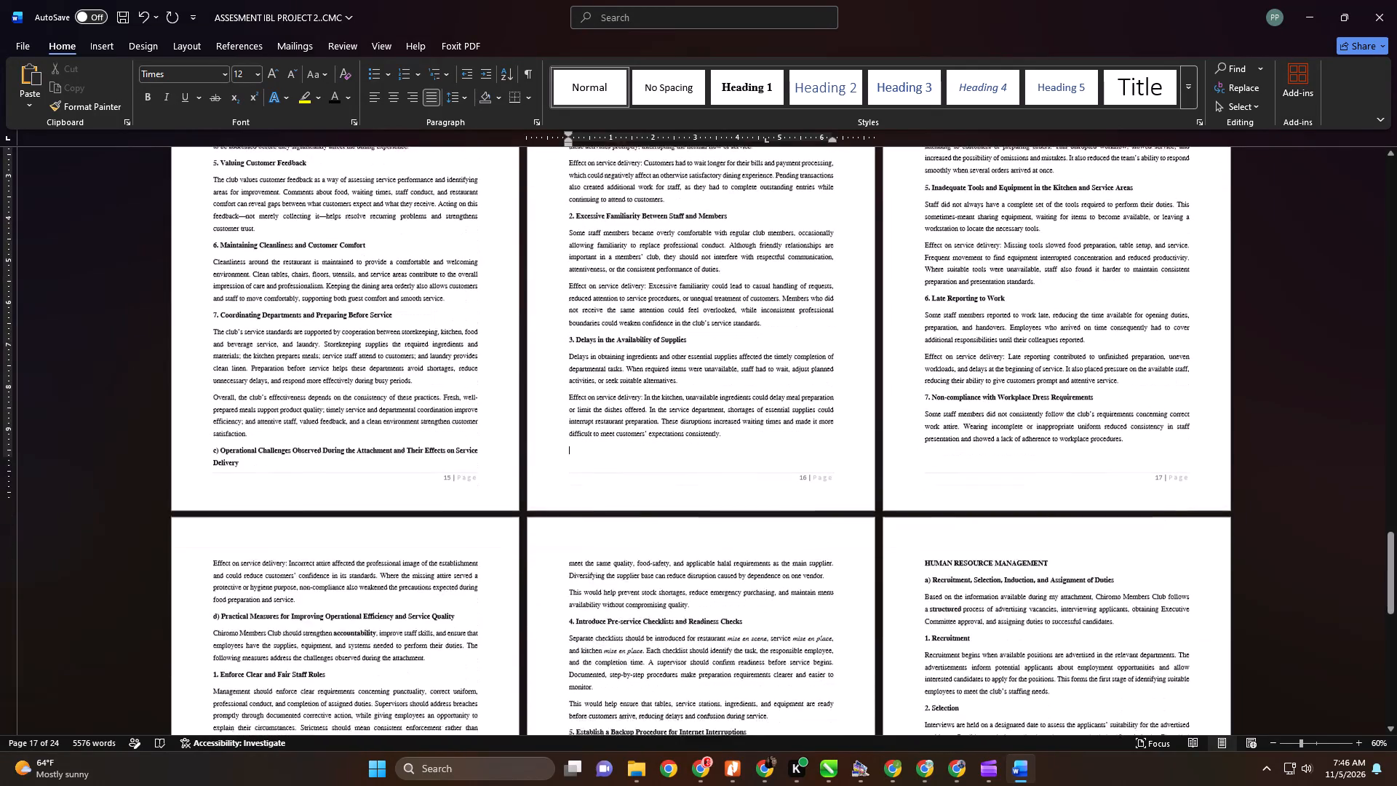
scroll(737, 593, "down", 3)
scroll(737, 592, "up", 1)
scroll(737, 592, "down", 1)
scroll(737, 592, "up", 1)
scroll(737, 592, "down", 1)
scroll(737, 592, "up", 1)
scroll(737, 592, "down", 9)
scroll(737, 591, "up", 1)
scroll(737, 591, "down", 7)
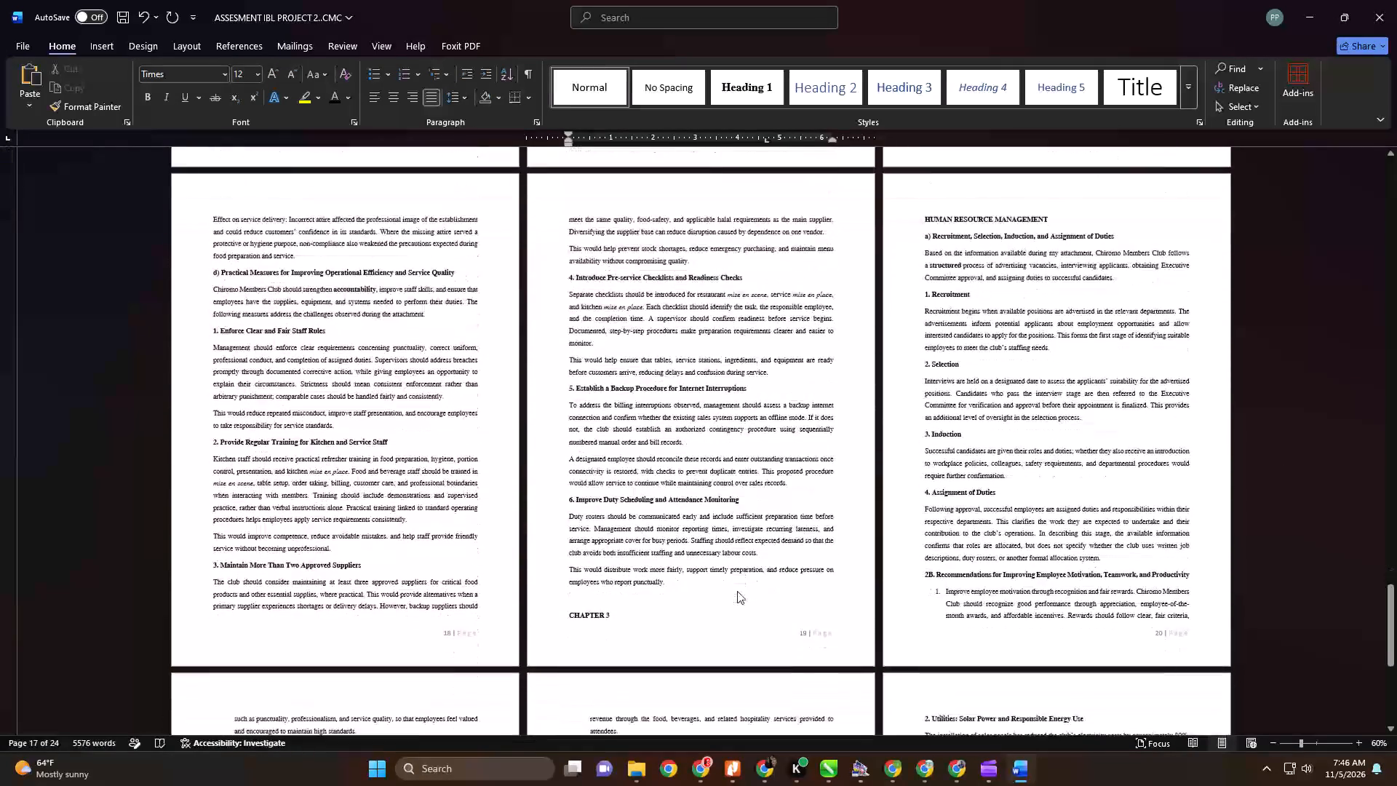
left_click(569, 574)
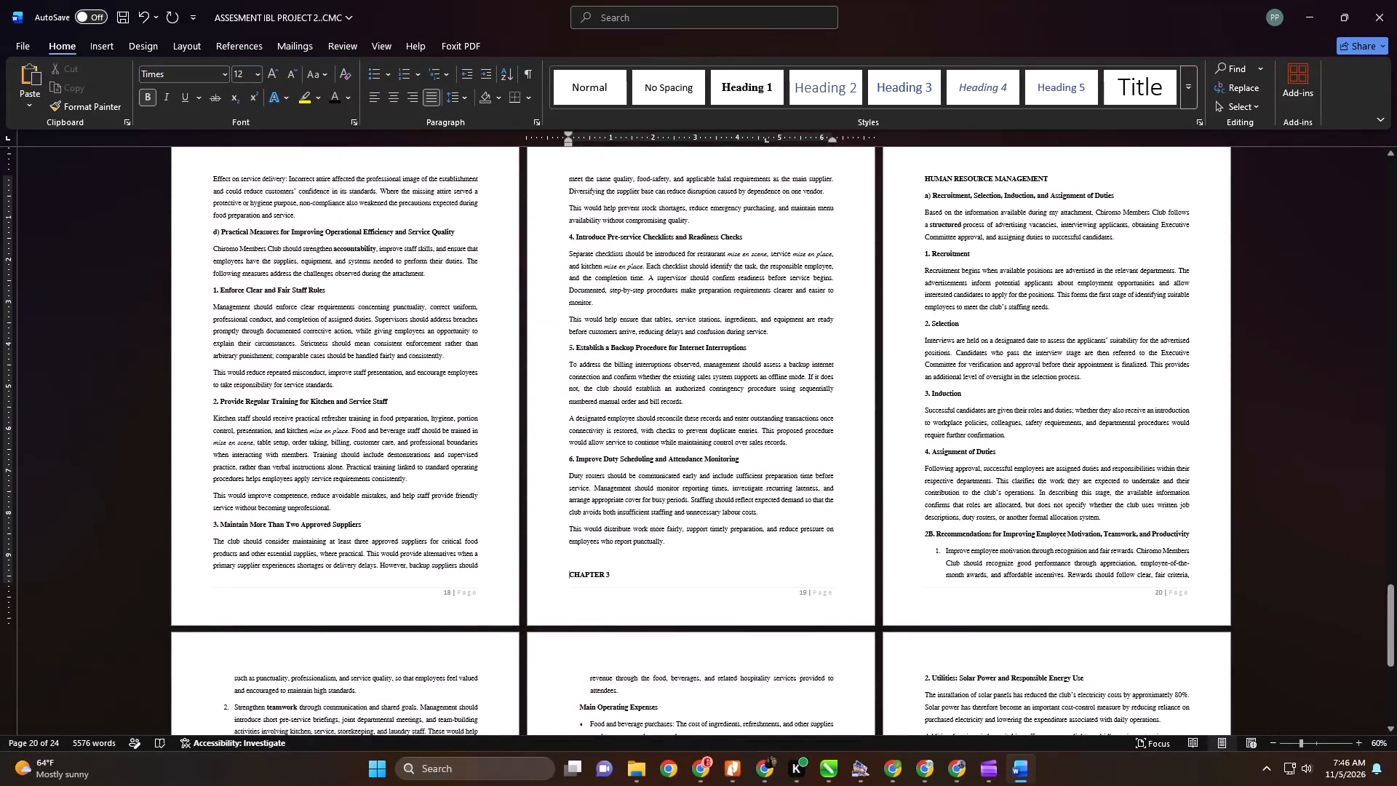
key("ctrl+Return")
Apply the Heading 1 style to the CHAPTER 3 and HUMAN RESOURCE MANAGEMENT headings.
scroll(955, 222, "up", 1)
scroll(955, 222, "down", 1)
left_click(935, 171)
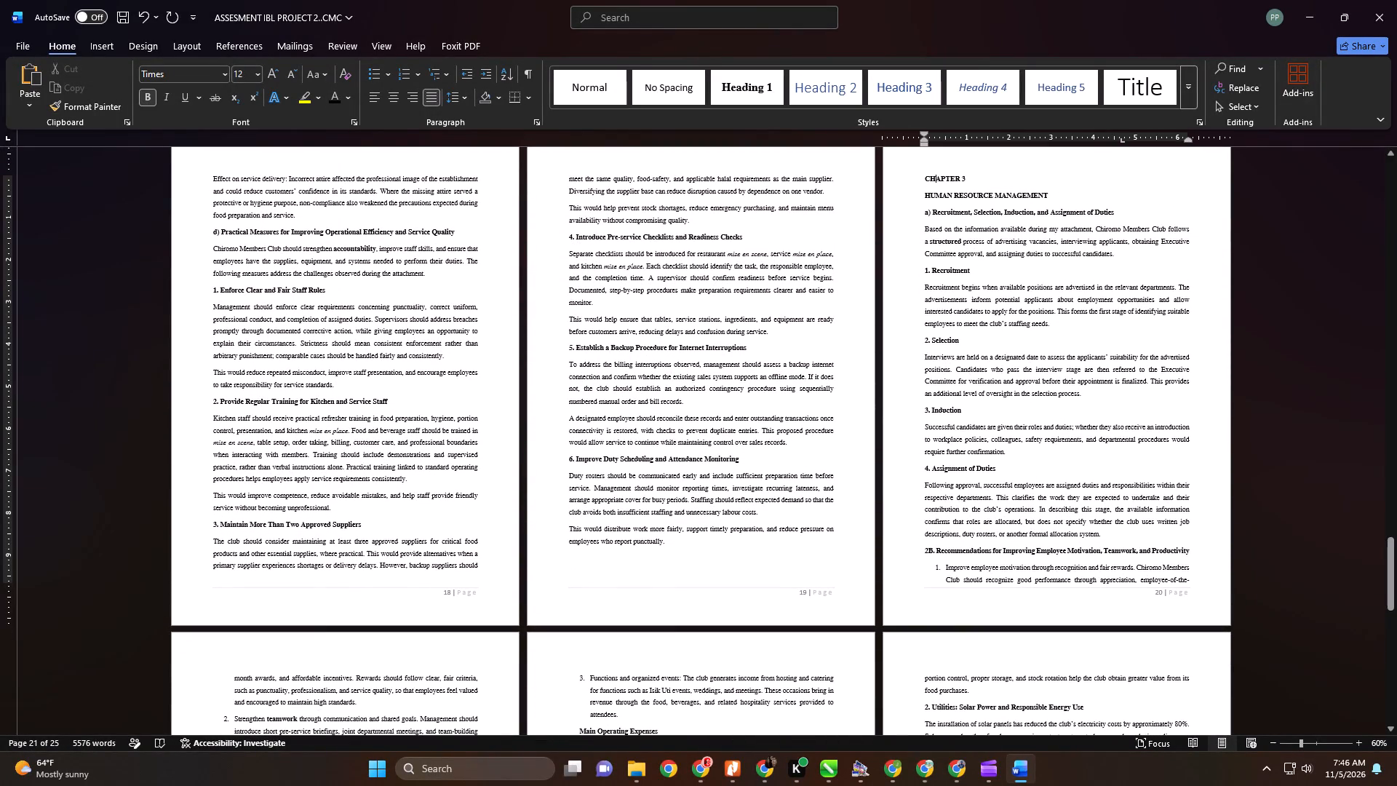
left_click(912, 180)
left_click(751, 84)
left_click(899, 191)
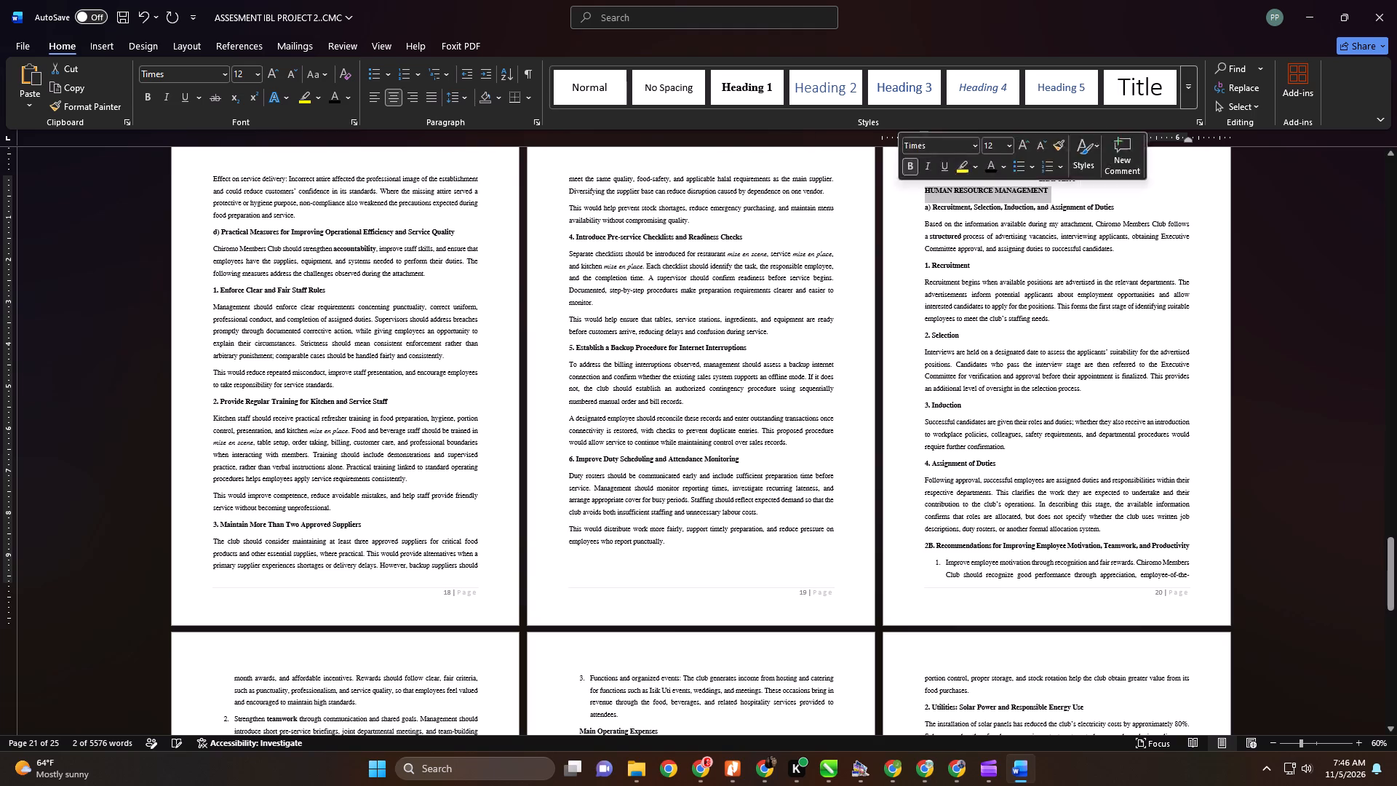
left_click(757, 85)
Insert a page break before CHAPTER 4 so the chapter starts on a new page.
scroll(1008, 310, "down", 10)
scroll(991, 365, "up", 1)
scroll(991, 365, "down", 3)
scroll(991, 365, "up", 1)
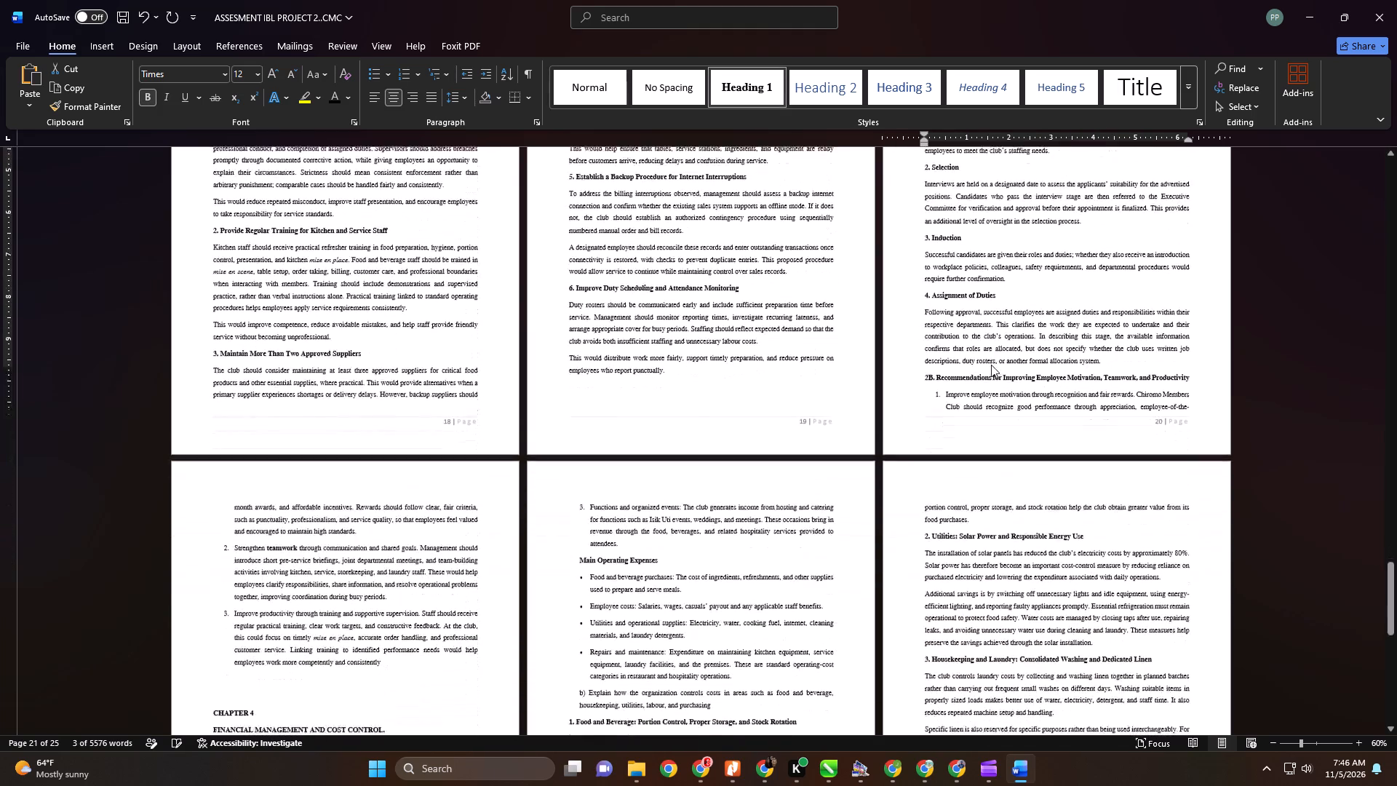
scroll(991, 365, "down", 1)
scroll(991, 365, "up", 1)
scroll(991, 365, "down", 4)
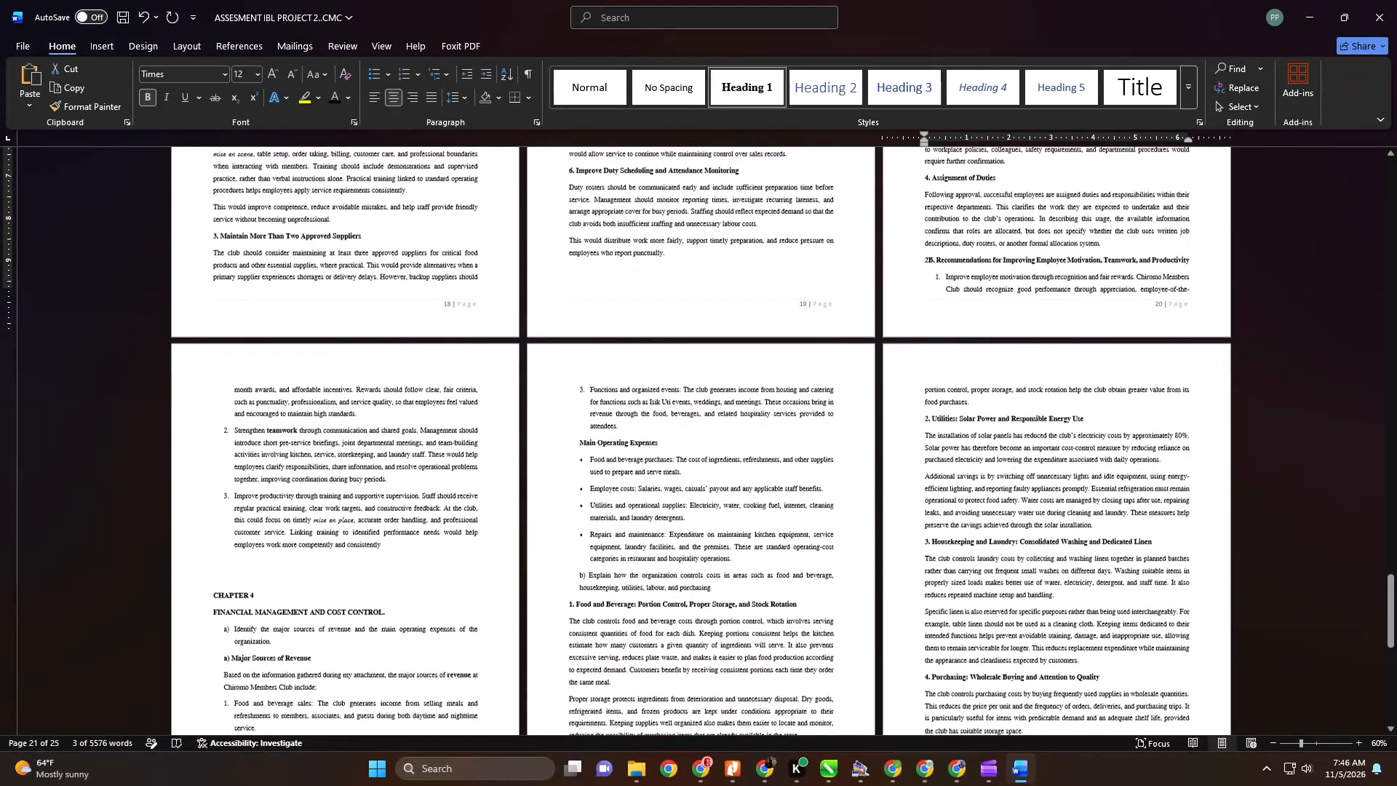
left_click(210, 592)
key("ctrl+Return")
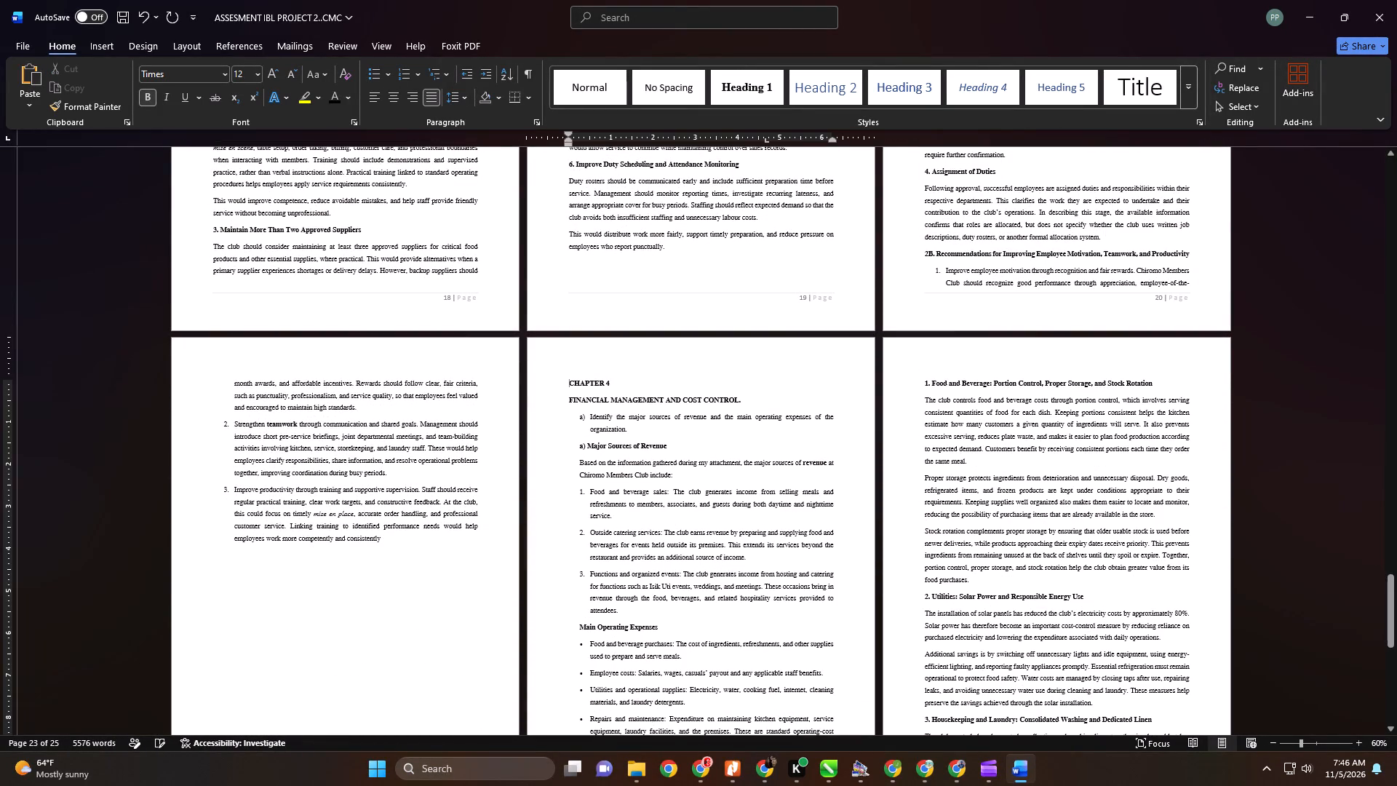
Apply Heading 1 to the CHAPTER 4 and FINANCIAL MANAGEMENT AND COST CONTROL headings, reapplying it to CHAPTER 4 to make it bold.
left_click(550, 382)
left_click(749, 87)
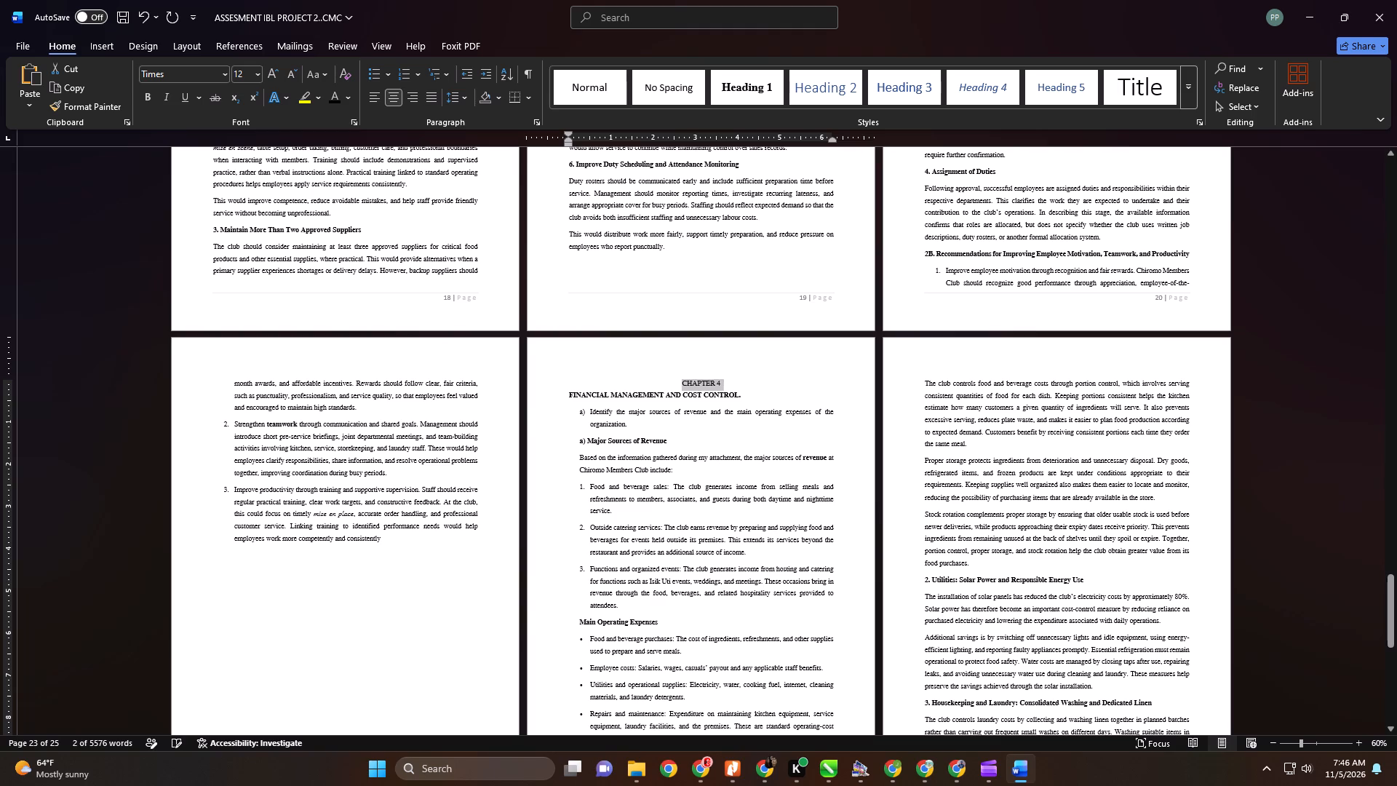
left_click(550, 402)
left_click(749, 89)
scroll(868, 315, "down", 6)
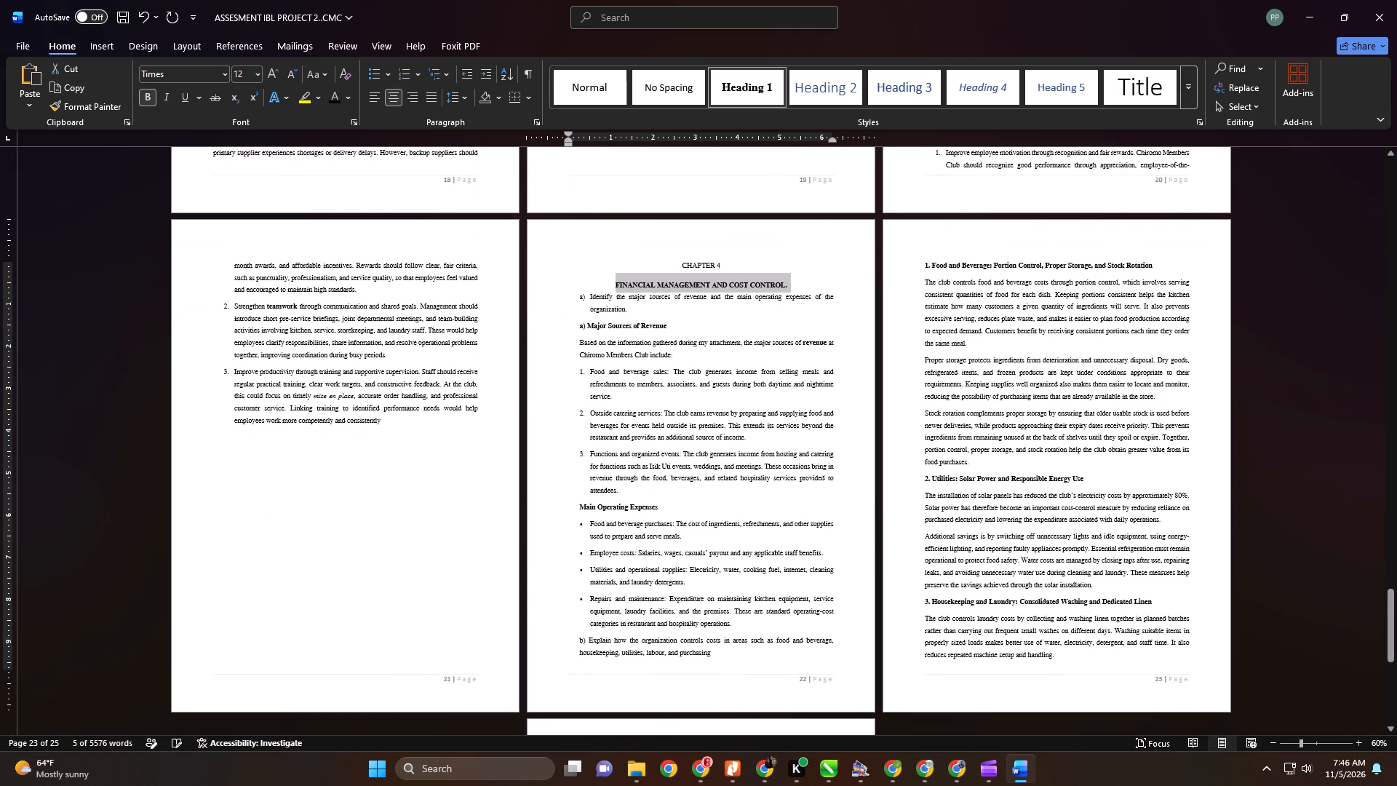
left_click(559, 268)
left_click(758, 80)
Review the layout of the report's last pages, from CHAPTER 4 through the end of the Purchasing section.
scroll(683, 279, "down", 3)
scroll(686, 298, "up", 1)
scroll(686, 302, "down", 1)
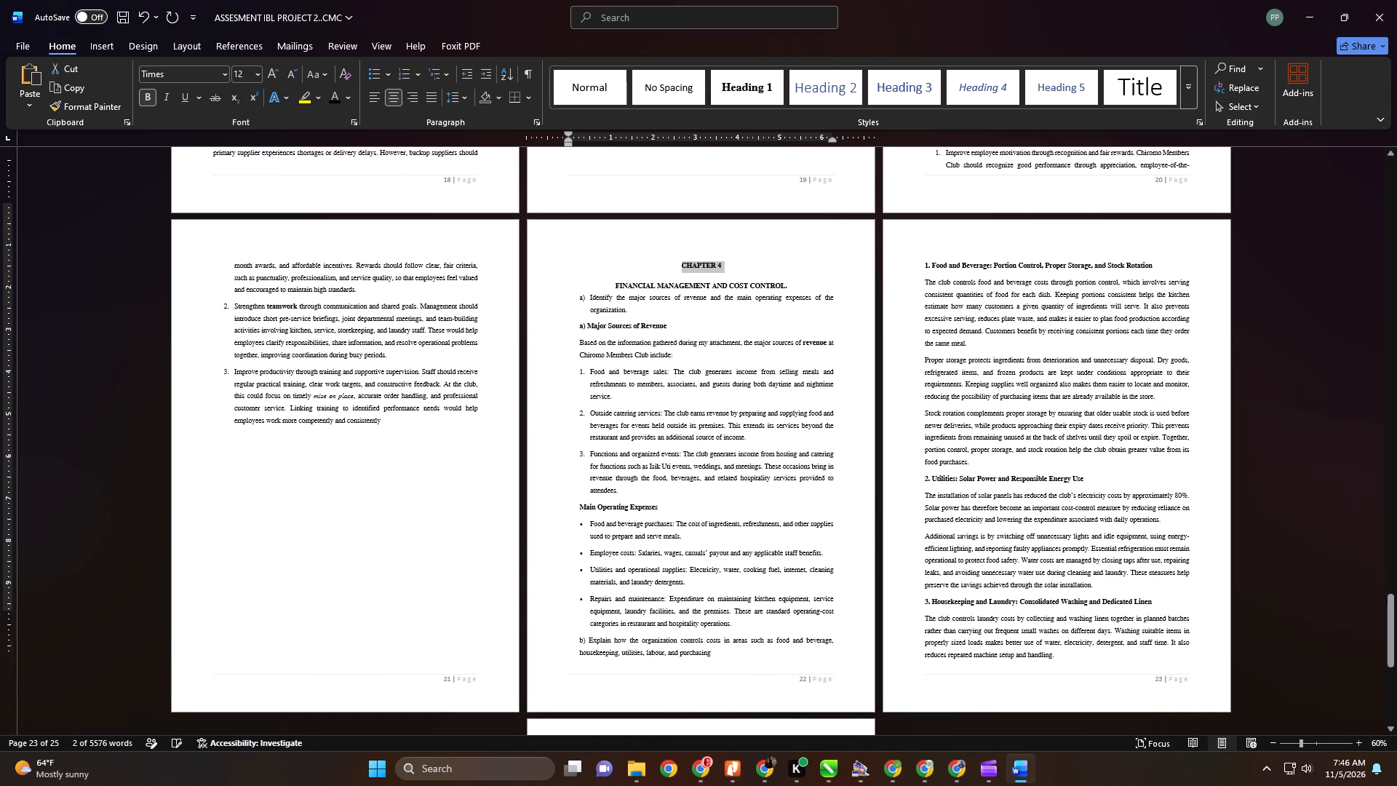
scroll(685, 333, "up", 1)
scroll(686, 338, "down", 7)
scroll(687, 353, "up", 1)
scroll(687, 353, "down", 9)
scroll(693, 362, "up", 1)
scroll(693, 362, "down", 2)
scroll(693, 362, "up", 1)
scroll(693, 362, "down", 3)
scroll(693, 362, "up", 1)
scroll(693, 362, "down", 5)
scroll(693, 362, "up", 1)
scroll(693, 362, "down", 1)
scroll(693, 362, "up", 1)
scroll(693, 362, "down", 1)
scroll(693, 362, "up", 1)
scroll(693, 362, "down", 1)
scroll(693, 362, "up", 1)
scroll(693, 362, "down", 1)
scroll(693, 362, "up", 1)
scroll(693, 362, "down", 1)
scroll(693, 362, "up", 12)
scroll(693, 362, "down", 1)
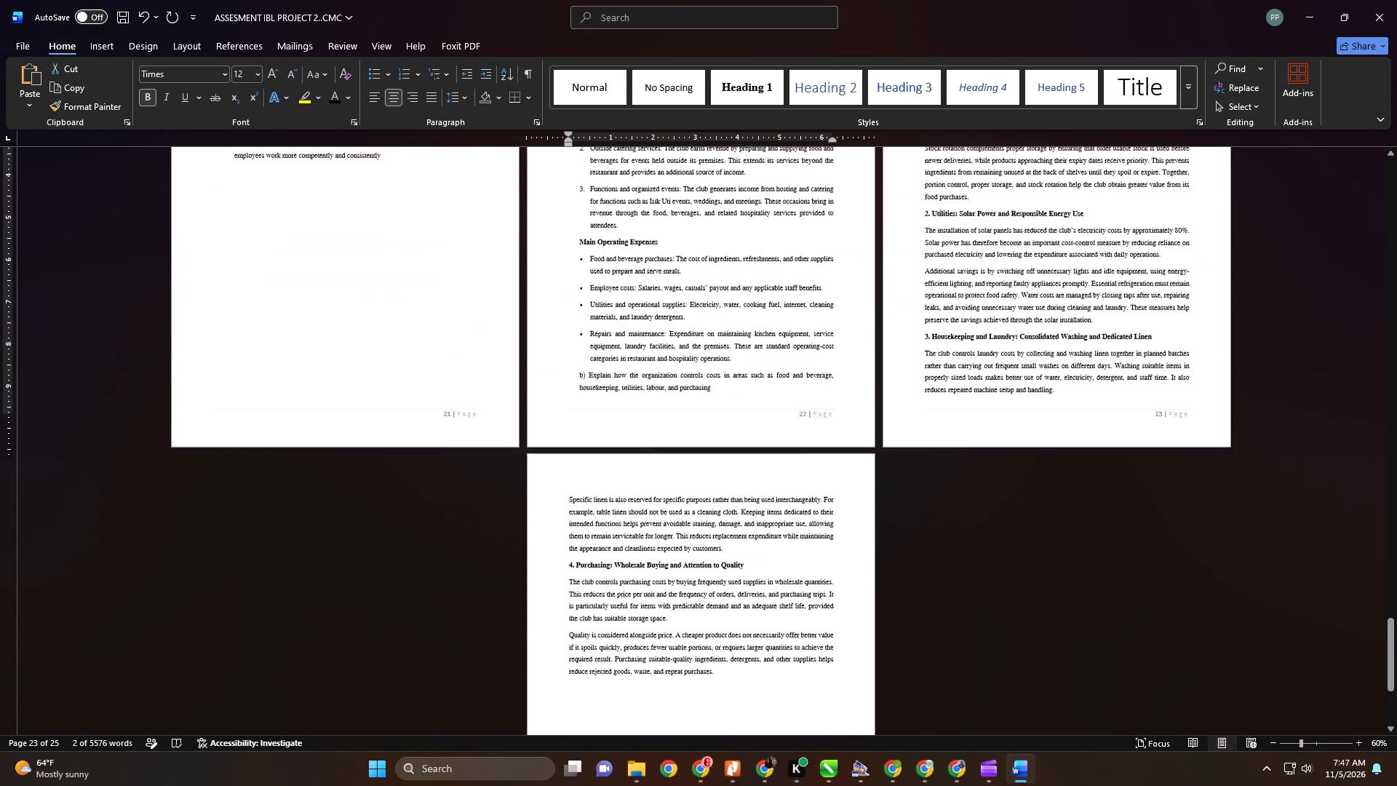
scroll(693, 362, "up", 7)
scroll(693, 362, "down", 1)
scroll(693, 362, "up", 1)
scroll(693, 362, "down", 1)
scroll(693, 362, "up", 5)
scroll(693, 362, "down", 1)
scroll(693, 362, "up", 11)
scroll(693, 362, "down", 1)
scroll(693, 362, "up", 2)
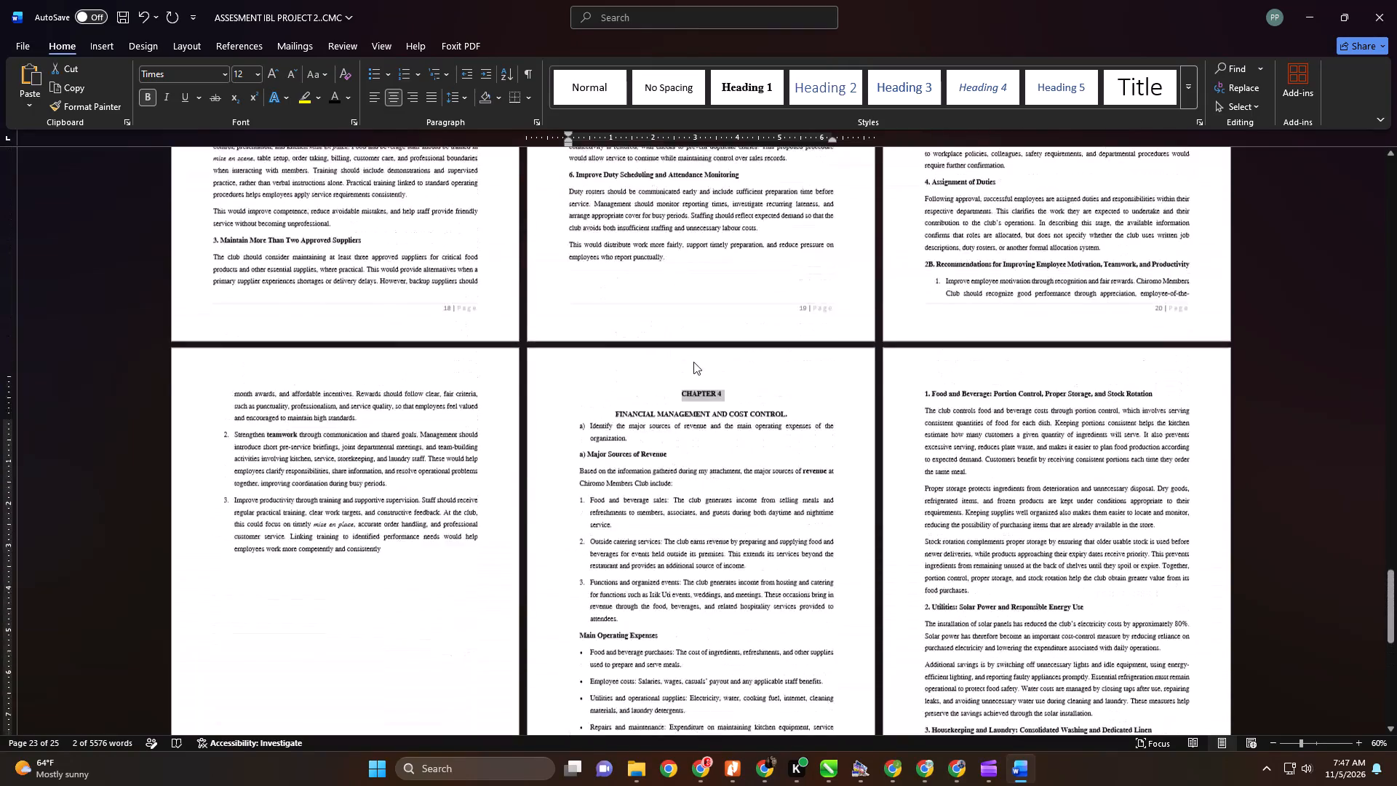
Review the headings and layout of the report's opening pages, from the cover page to the organizational structure section.
left_click_drag(1390, 612, 1370, 246)
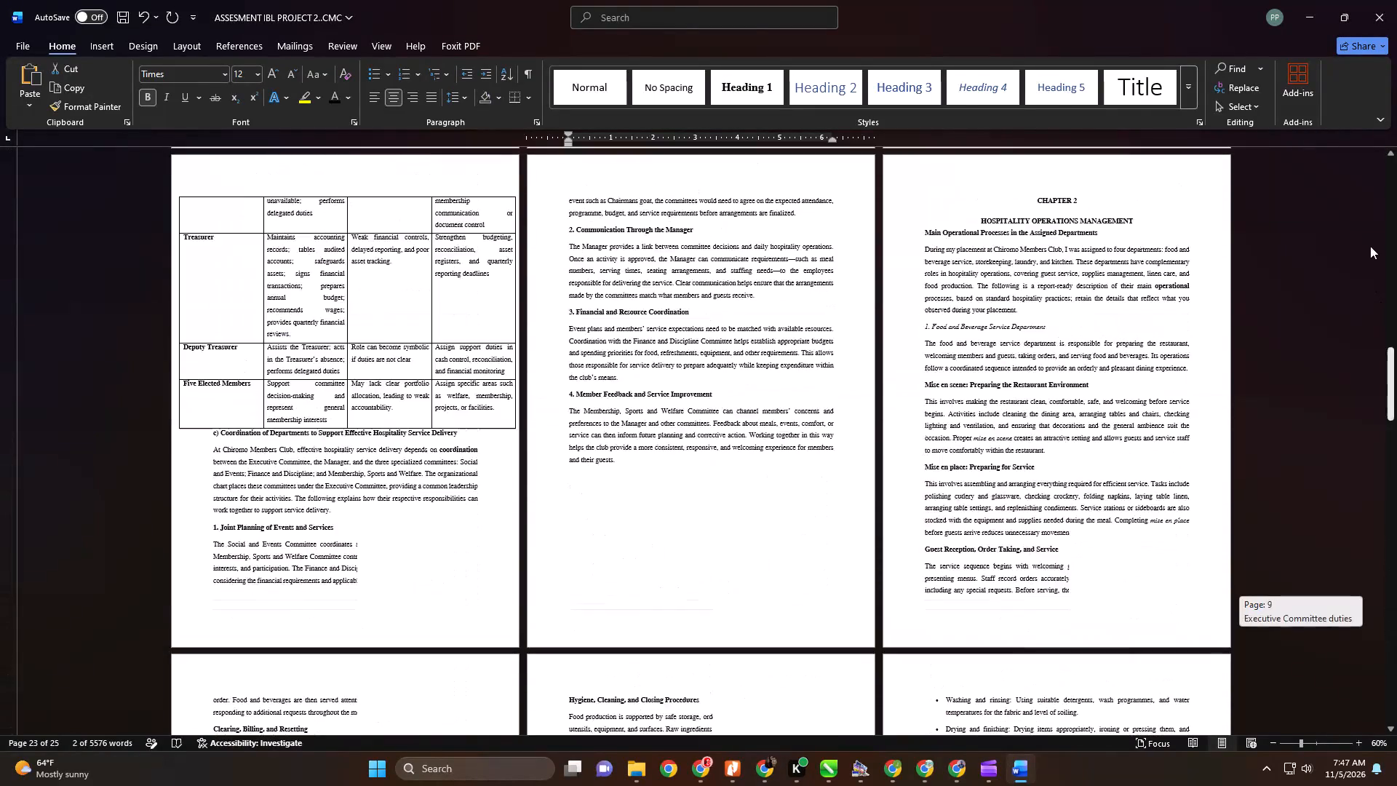
left_click_drag(1370, 246, 1370, 148)
scroll(723, 382, "up", 3)
scroll(723, 381, "down", 1)
scroll(723, 381, "up", 1)
scroll(723, 381, "down", 5)
scroll(698, 416, "up", 1)
scroll(698, 416, "down", 4)
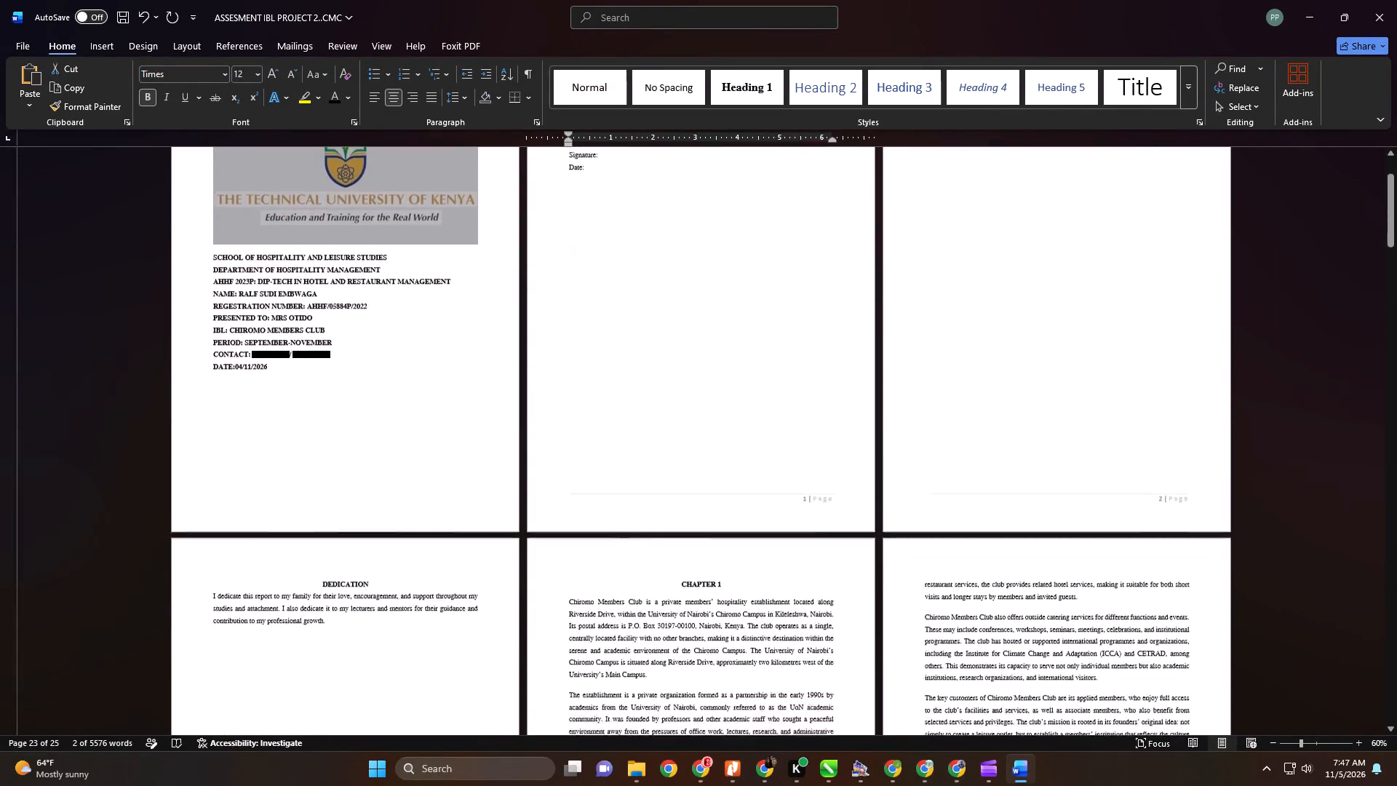
scroll(698, 421, "down", 3)
scroll(698, 421, "up", 1)
scroll(697, 421, "down", 1)
scroll(697, 421, "up", 1)
scroll(697, 421, "down", 1)
scroll(697, 421, "up", 1)
scroll(697, 421, "down", 1)
scroll(682, 467, "up", 1)
scroll(680, 480, "down", 1)
scroll(678, 495, "up", 1)
scroll(677, 499, "down", 1)
scroll(677, 501, "up", 1)
scroll(677, 499, "down", 1)
scroll(677, 499, "up", 1)
scroll(677, 499, "down", 4)
scroll(691, 568, "up", 1)
scroll(693, 576, "down", 1)
scroll(694, 580, "up", 1)
scroll(694, 583, "down", 1)
scroll(694, 584, "up", 1)
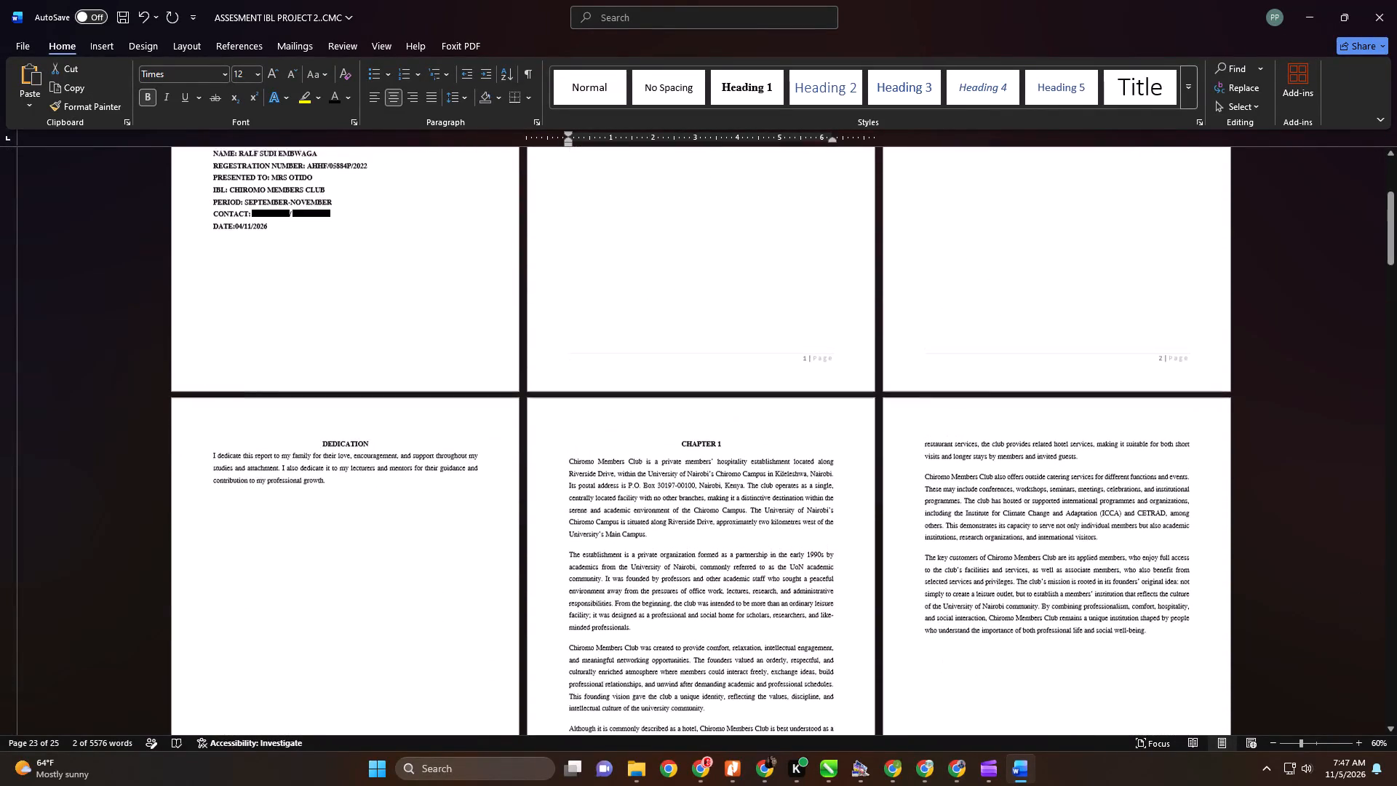
scroll(694, 584, "down", 1)
scroll(710, 639, "up", 1)
scroll(710, 639, "down", 5)
scroll(710, 639, "up", 1)
scroll(709, 640, "down", 1)
scroll(709, 640, "up", 1)
scroll(709, 640, "down", 7)
scroll(709, 640, "up", 1)
scroll(709, 640, "down", 2)
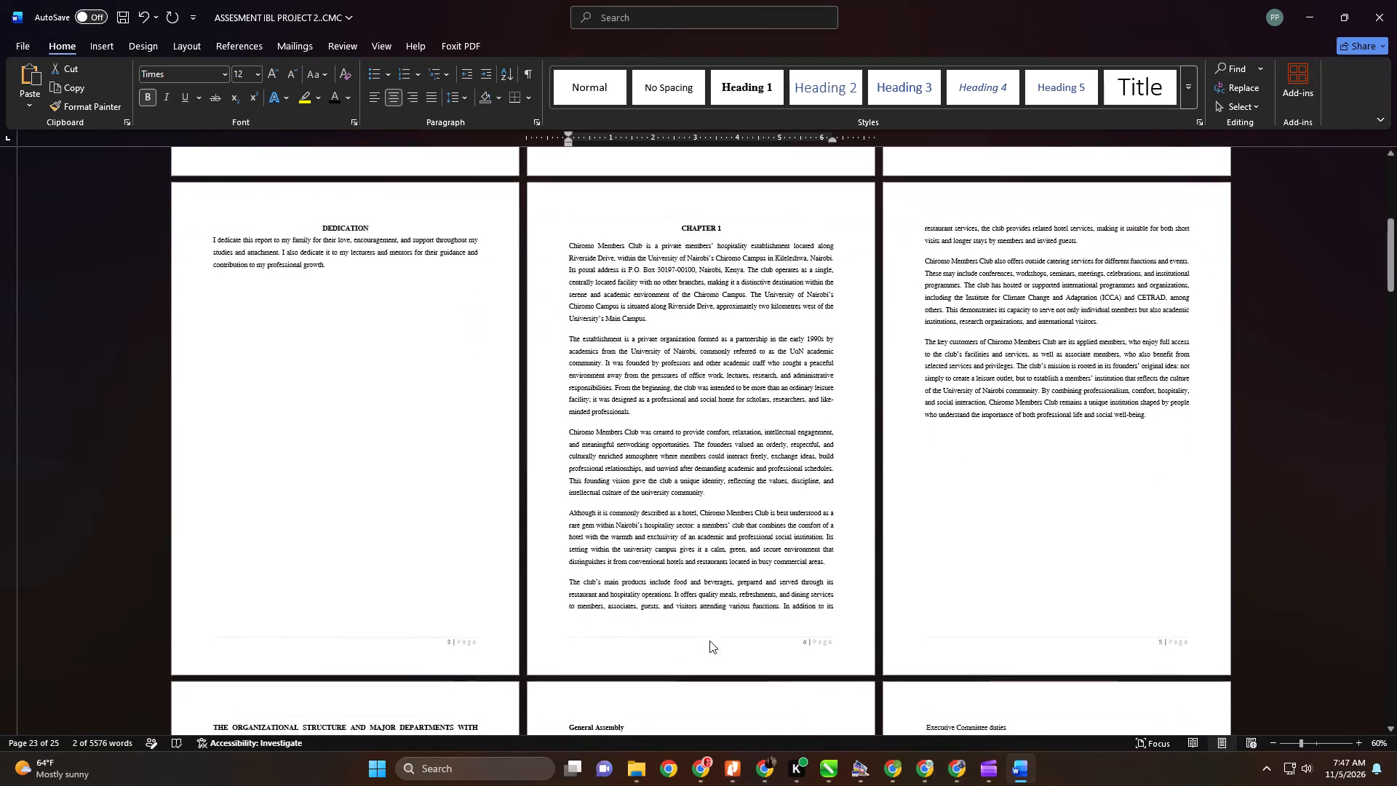
scroll(709, 640, "down", 3)
scroll(709, 640, "up", 1)
scroll(709, 640, "down", 1)
scroll(709, 640, "up", 1)
scroll(709, 640, "down", 3)
scroll(709, 640, "up", 1)
scroll(709, 640, "down", 1)
scroll(709, 640, "up", 1)
scroll(709, 640, "down", 1)
scroll(709, 640, "up", 1)
scroll(709, 640, "down", 1)
scroll(709, 640, "up", 1)
scroll(709, 640, "down", 7)
scroll(709, 640, "up", 1)
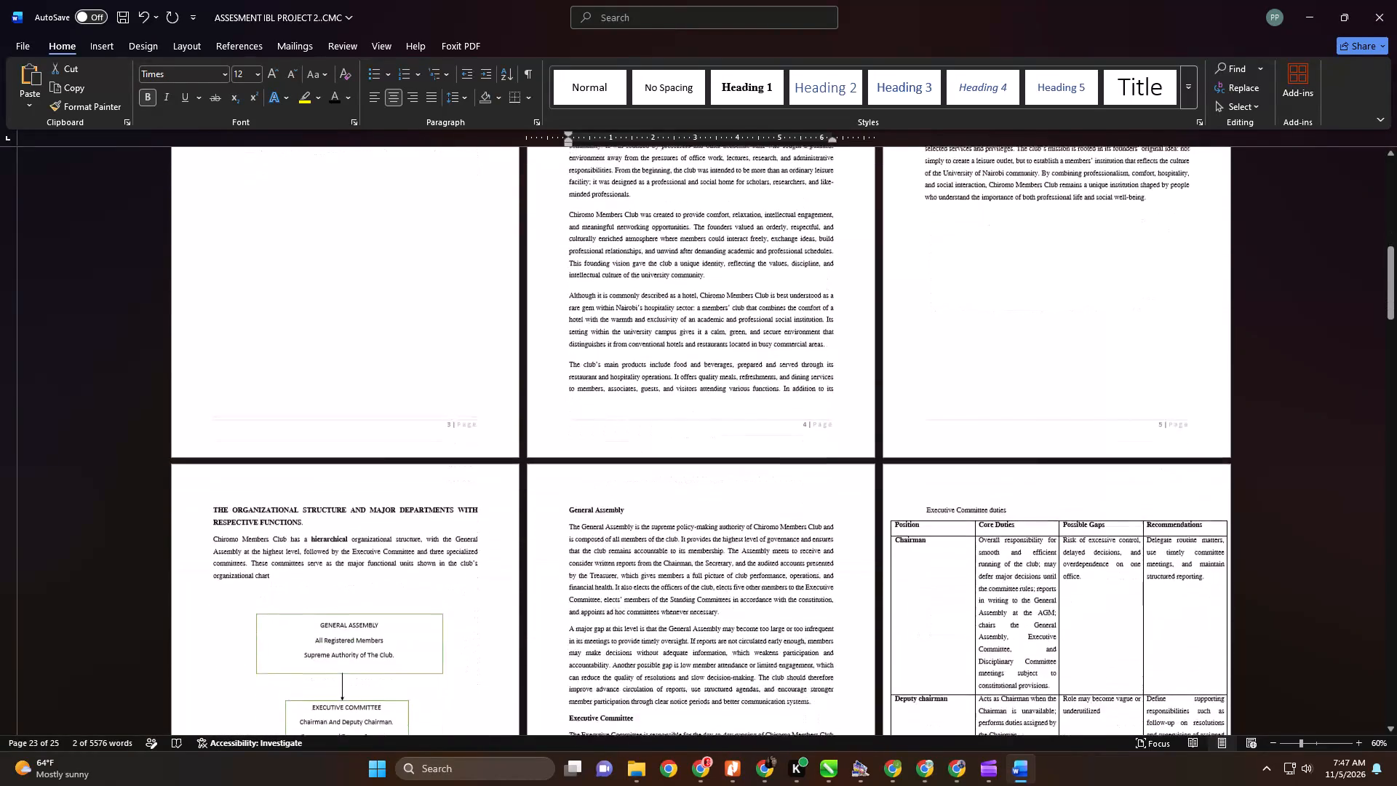
scroll(709, 640, "up", 2)
scroll(709, 640, "down", 1)
scroll(709, 640, "up", 5)
scroll(712, 638, "down", 1)
scroll(712, 638, "up", 6)
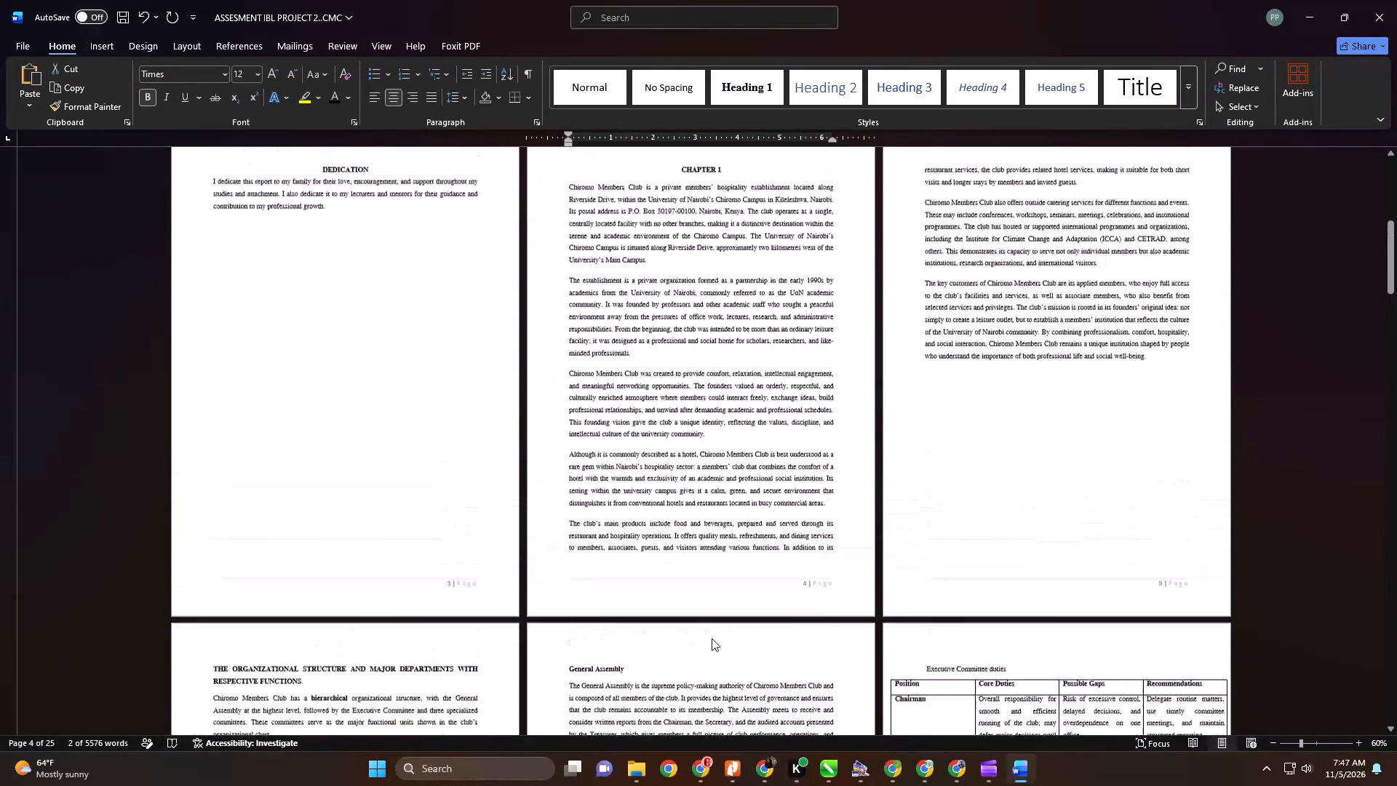
scroll(712, 638, "up", 2)
scroll(1008, 497, "up", 1)
scroll(988, 515, "down", 7)
scroll(413, 620, "down", 3)
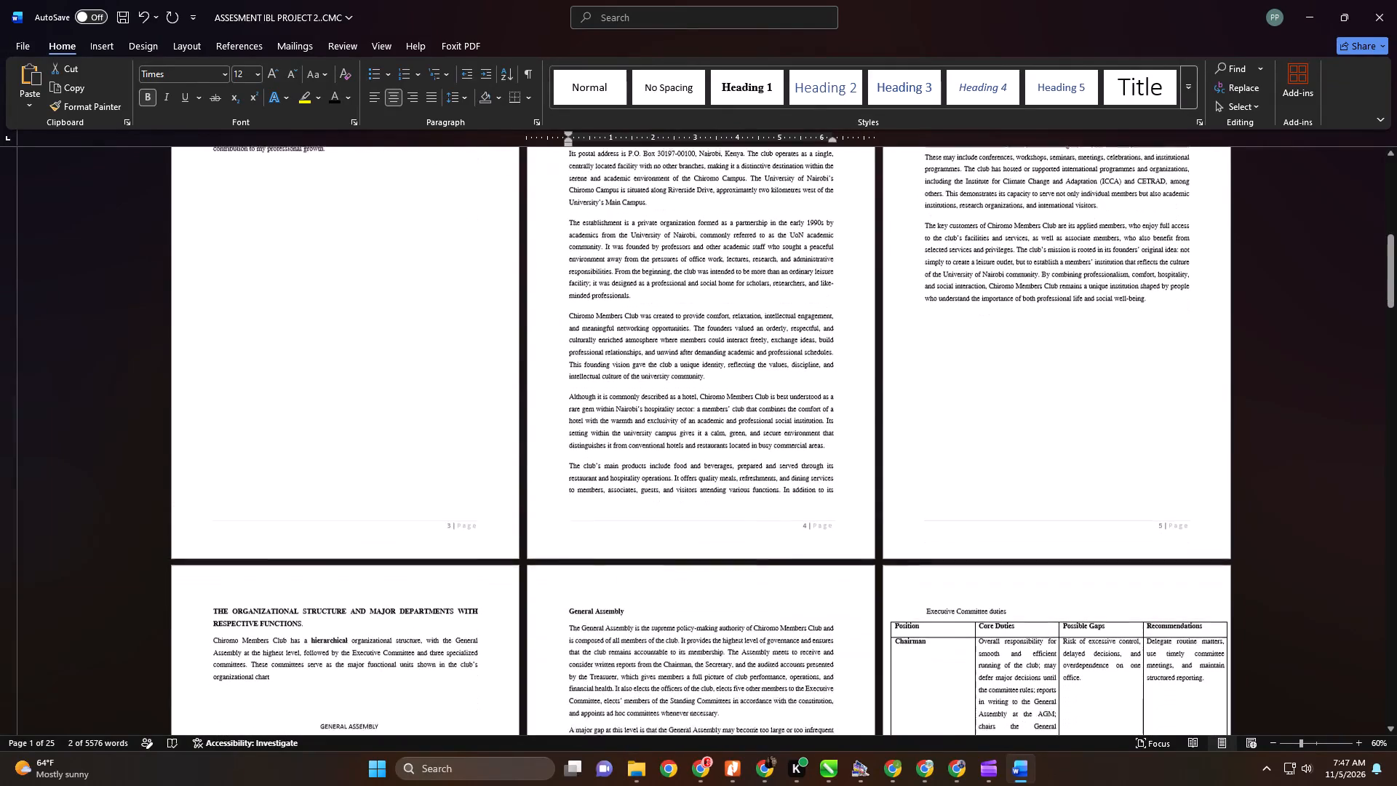
scroll(413, 620, "down", 1)
scroll(413, 620, "up", 1)
scroll(413, 620, "down", 1)
scroll(413, 620, "up", 1)
scroll(413, 620, "down", 1)
scroll(413, 620, "up", 1)
scroll(413, 620, "down", 1)
scroll(403, 628, "up", 1)
scroll(402, 629, "down", 5)
scroll(402, 629, "up", 1)
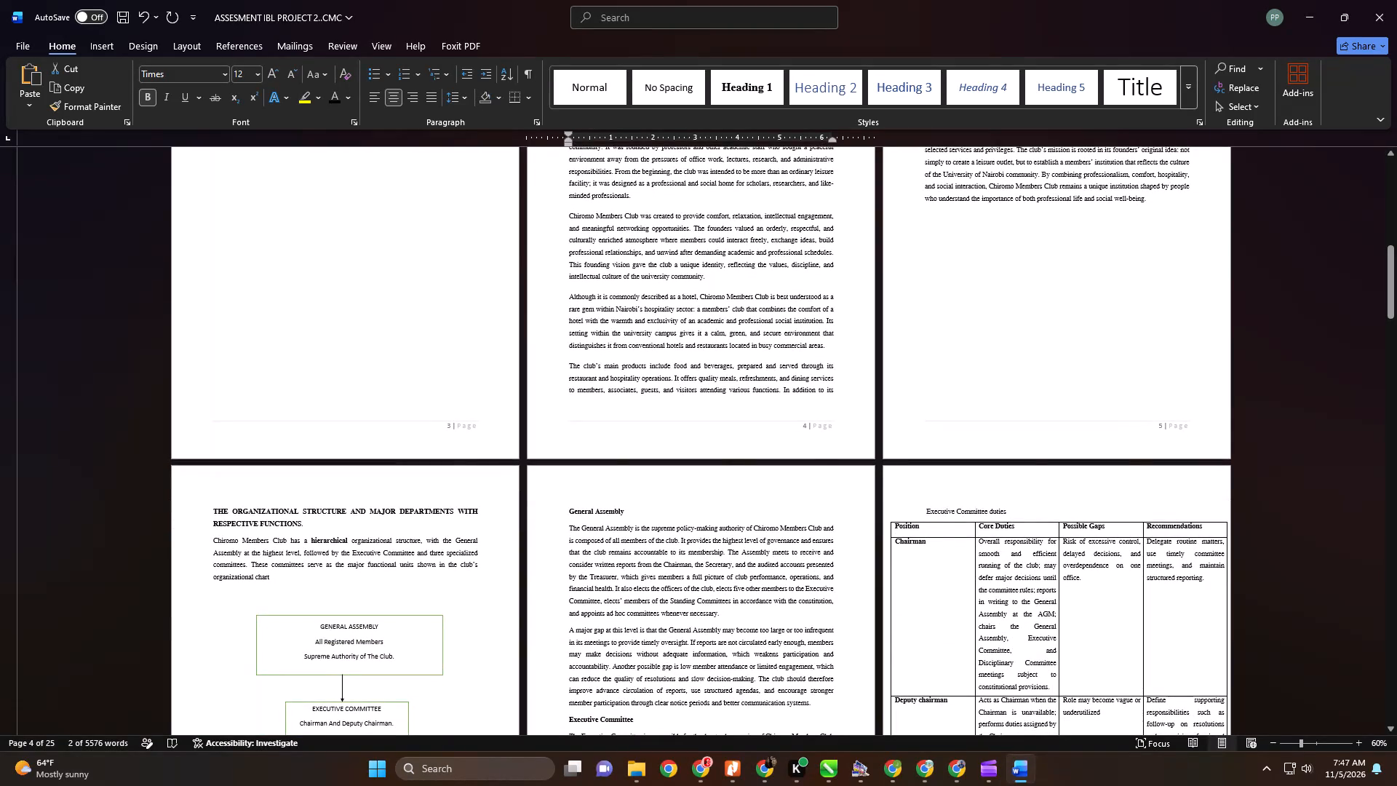
Set the Heading 2 style to Times, 12 pt, bold, automatic colour, and apply it to the ORGANIZATIONAL STRUCTURE AND MAJOR DEPARTMENTS heading.
left_click_drag(187, 525, 187, 504)
right_click(805, 92)
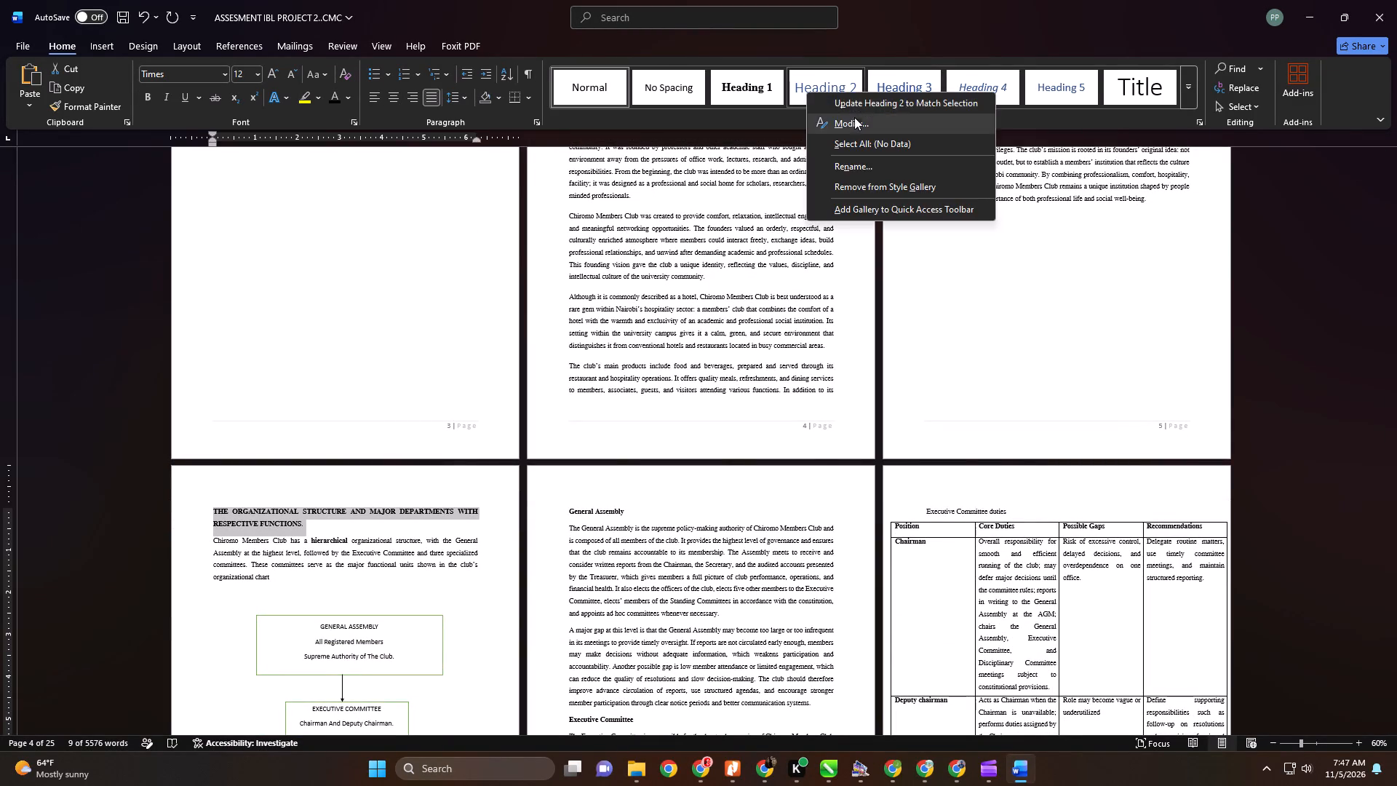
left_click(856, 119)
left_click(780, 306)
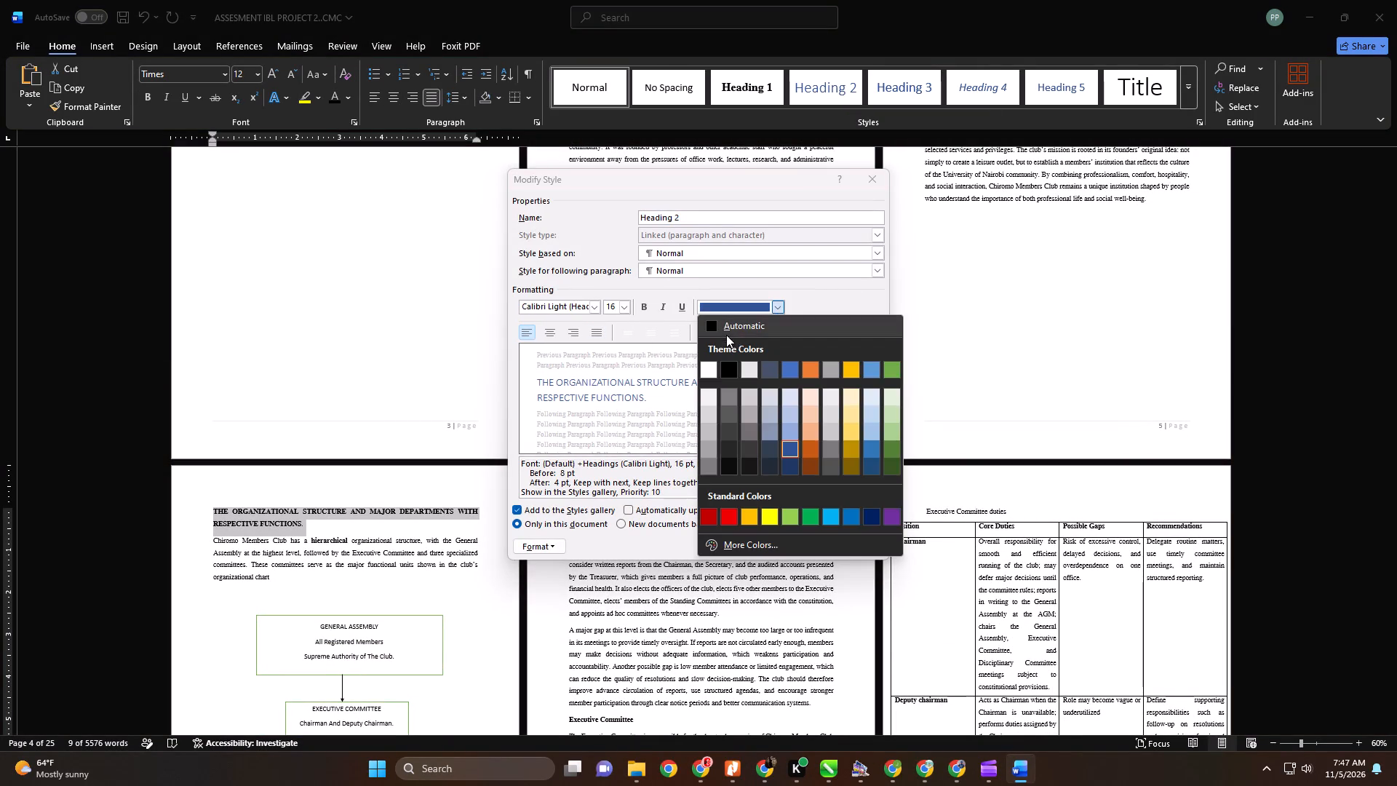
left_click(726, 328)
left_click(645, 309)
left_click(624, 307)
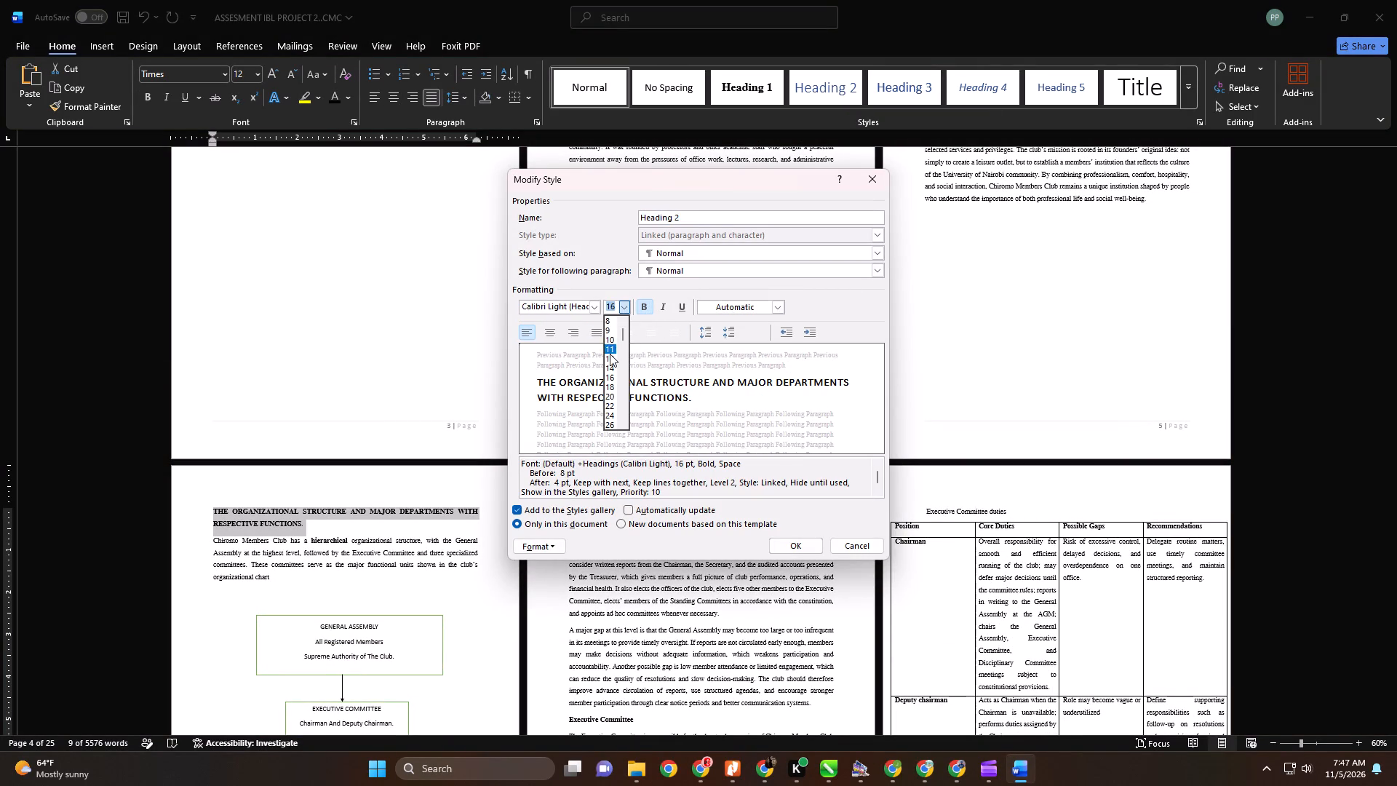
left_click(610, 355)
left_click(592, 306)
left_click(565, 354)
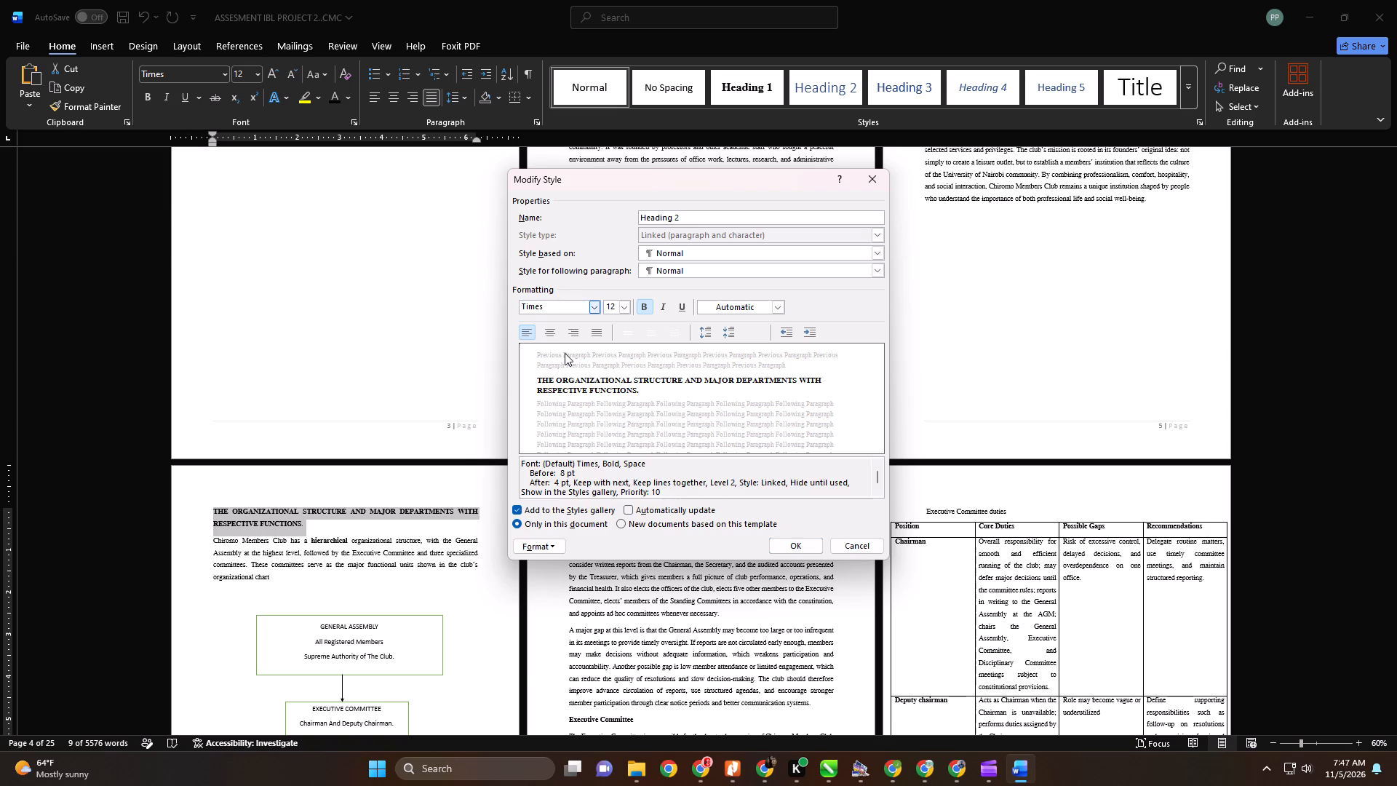
left_click(798, 548)
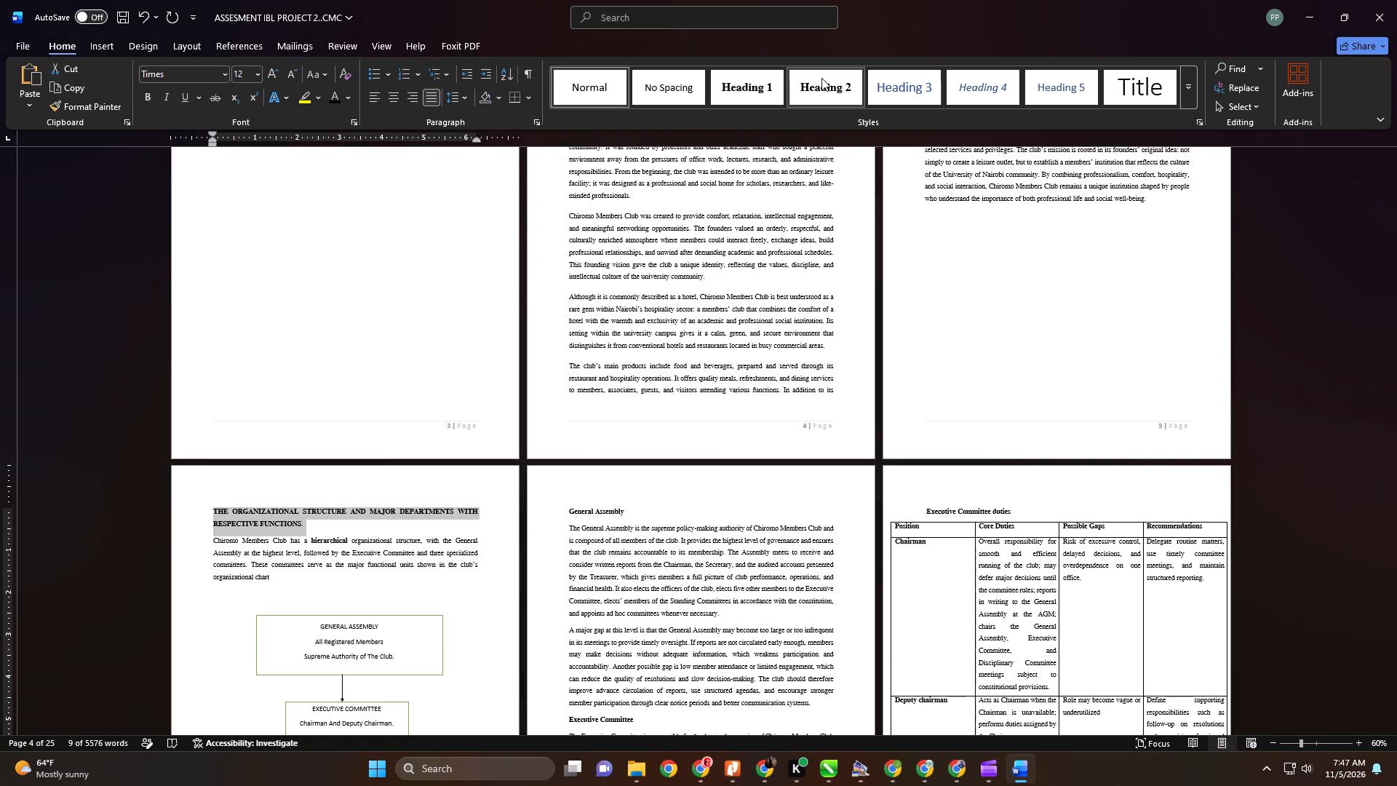
left_click(821, 78)
Apply the Heading 2 style to the Executive Committee heading and the Executive Committee duties heading above the table.
scroll(536, 456, "down", 1)
scroll(533, 480, "up", 1)
scroll(530, 482, "down", 1)
scroll(530, 484, "up", 1)
scroll(531, 485, "down", 7)
scroll(525, 517, "up", 1)
scroll(525, 517, "down", 5)
scroll(525, 517, "up", 1)
scroll(525, 517, "down", 1)
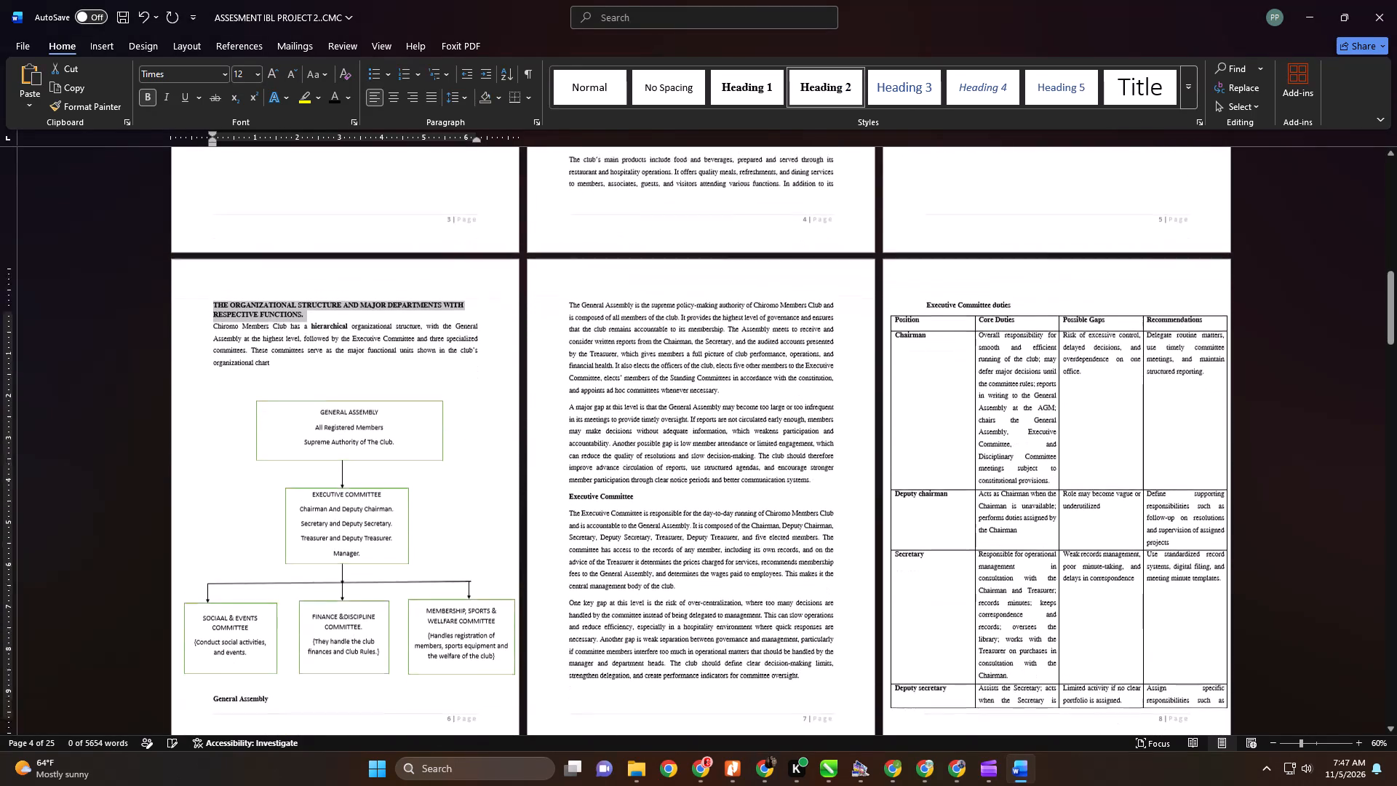
left_click(533, 493)
left_click(813, 91)
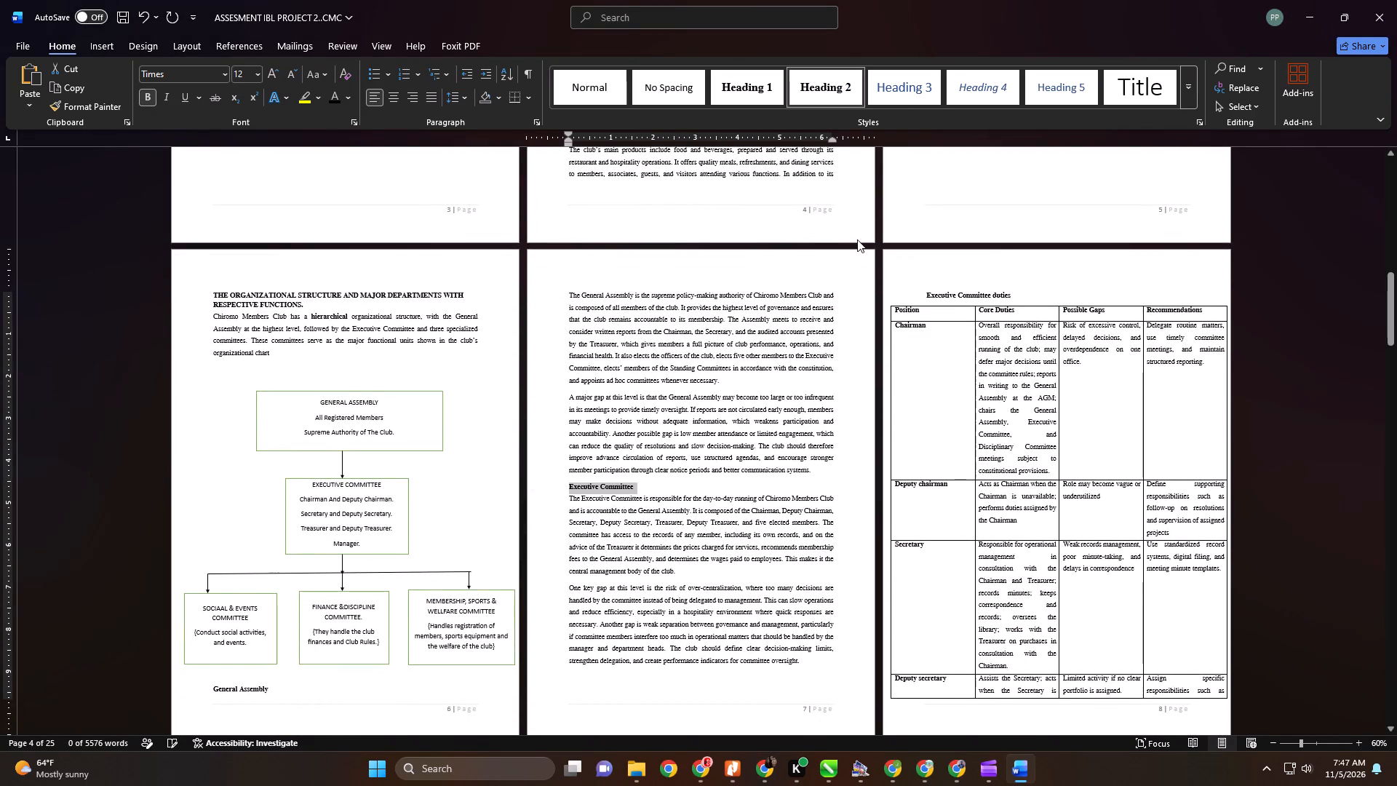
scroll(867, 245, "up", 1)
scroll(870, 247, "down", 1)
scroll(871, 247, "up", 1)
scroll(871, 247, "down", 1)
scroll(871, 247, "up", 1)
scroll(871, 247, "down", 1)
scroll(874, 252, "up", 1)
scroll(874, 252, "down", 2)
left_click(891, 271)
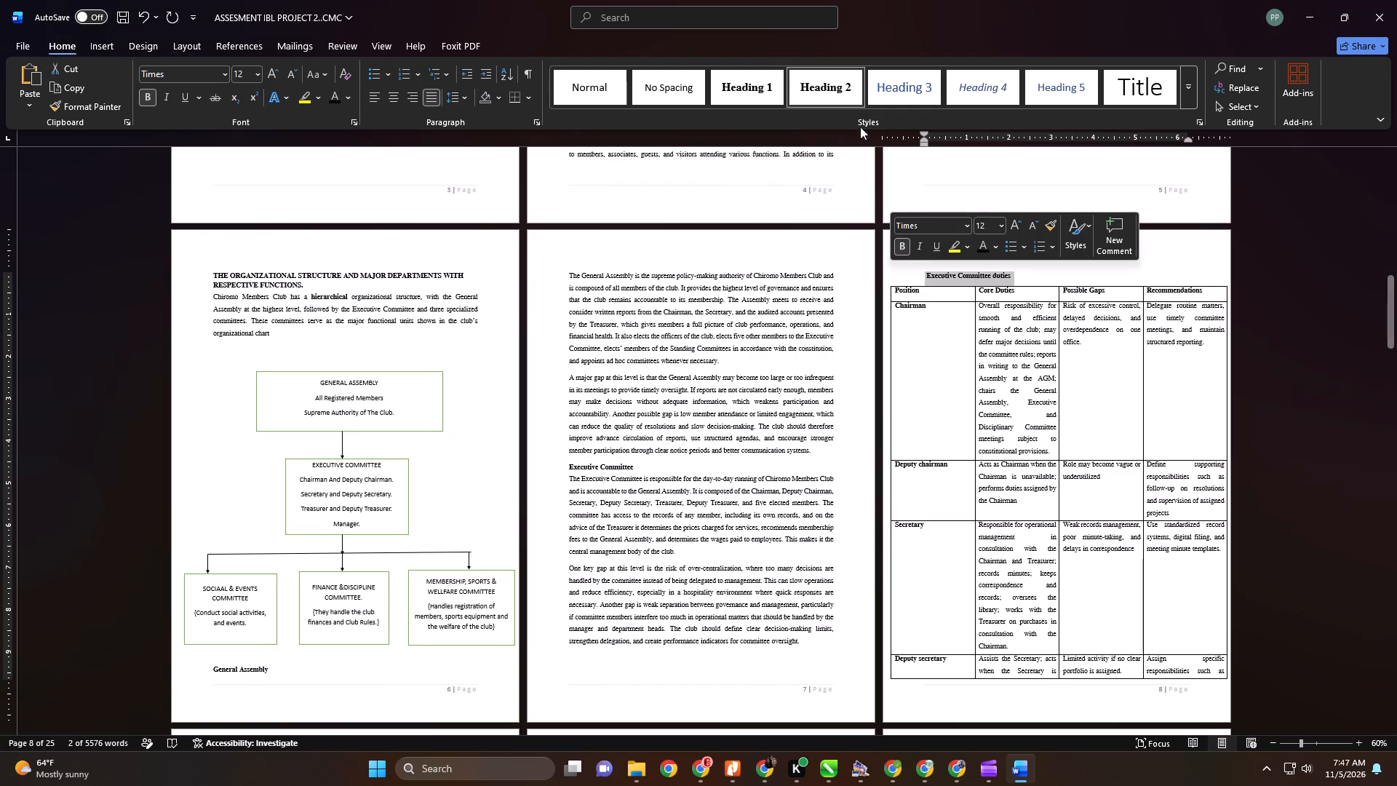
left_click(833, 91)
Apply the Heading 2 style to the Main Operational Processes in the Assigned Departments heading in CHAPTER 2.
scroll(987, 353, "down", 15)
scroll(992, 378, "up", 1)
scroll(840, 418, "down", 1)
scroll(746, 465, "up", 1)
scroll(744, 466, "down", 1)
scroll(707, 475, "up", 1)
scroll(706, 476, "down", 1)
scroll(706, 477, "up", 1)
scroll(706, 477, "down", 5)
scroll(591, 528, "up", 1)
scroll(591, 528, "down", 3)
scroll(524, 542, "up", 1)
scroll(504, 548, "down", 5)
scroll(394, 562, "up", 1)
scroll(363, 553, "down", 1)
scroll(362, 552, "up", 1)
scroll(362, 552, "down", 1)
scroll(362, 552, "up", 1)
scroll(362, 552, "down", 1)
scroll(362, 552, "up", 1)
scroll(362, 552, "down", 1)
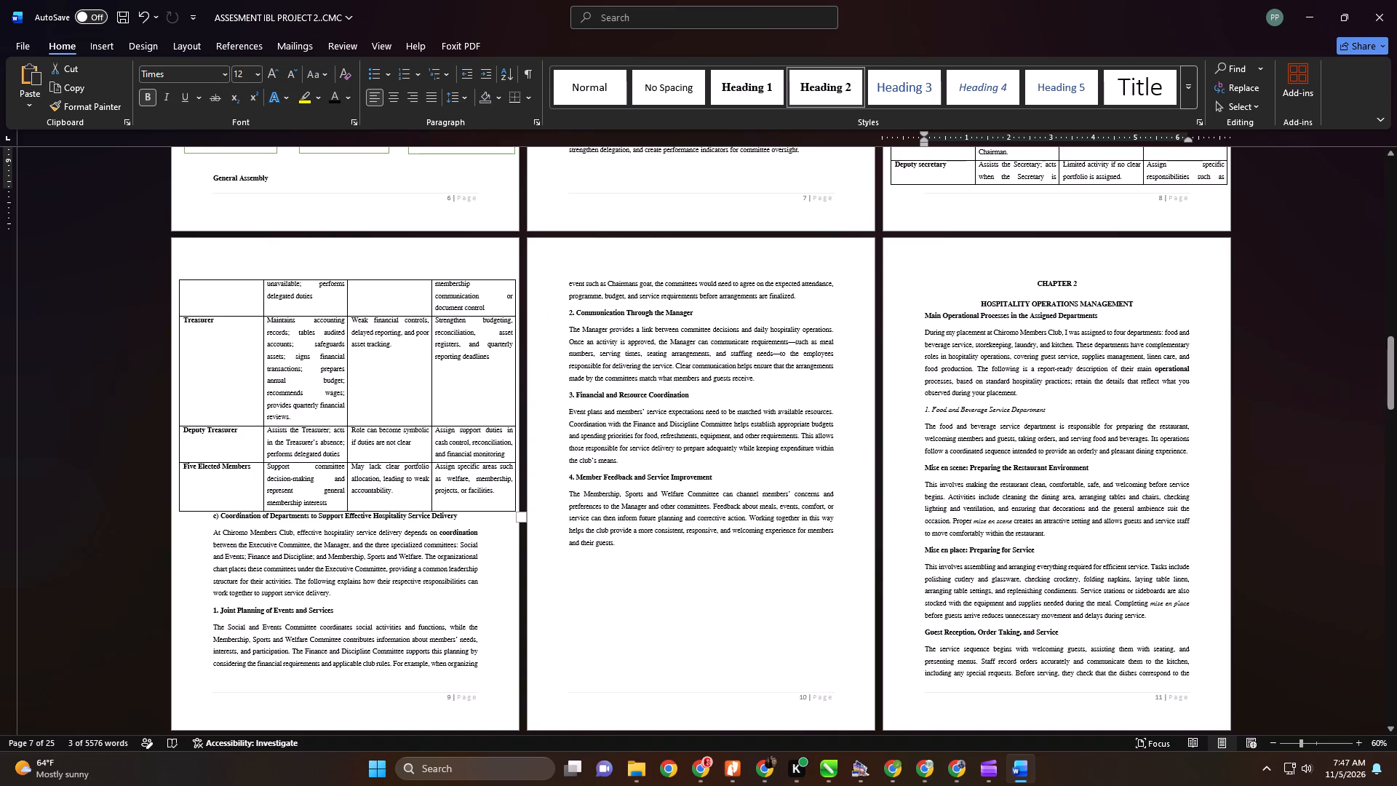
left_click(906, 317)
left_click(846, 88)
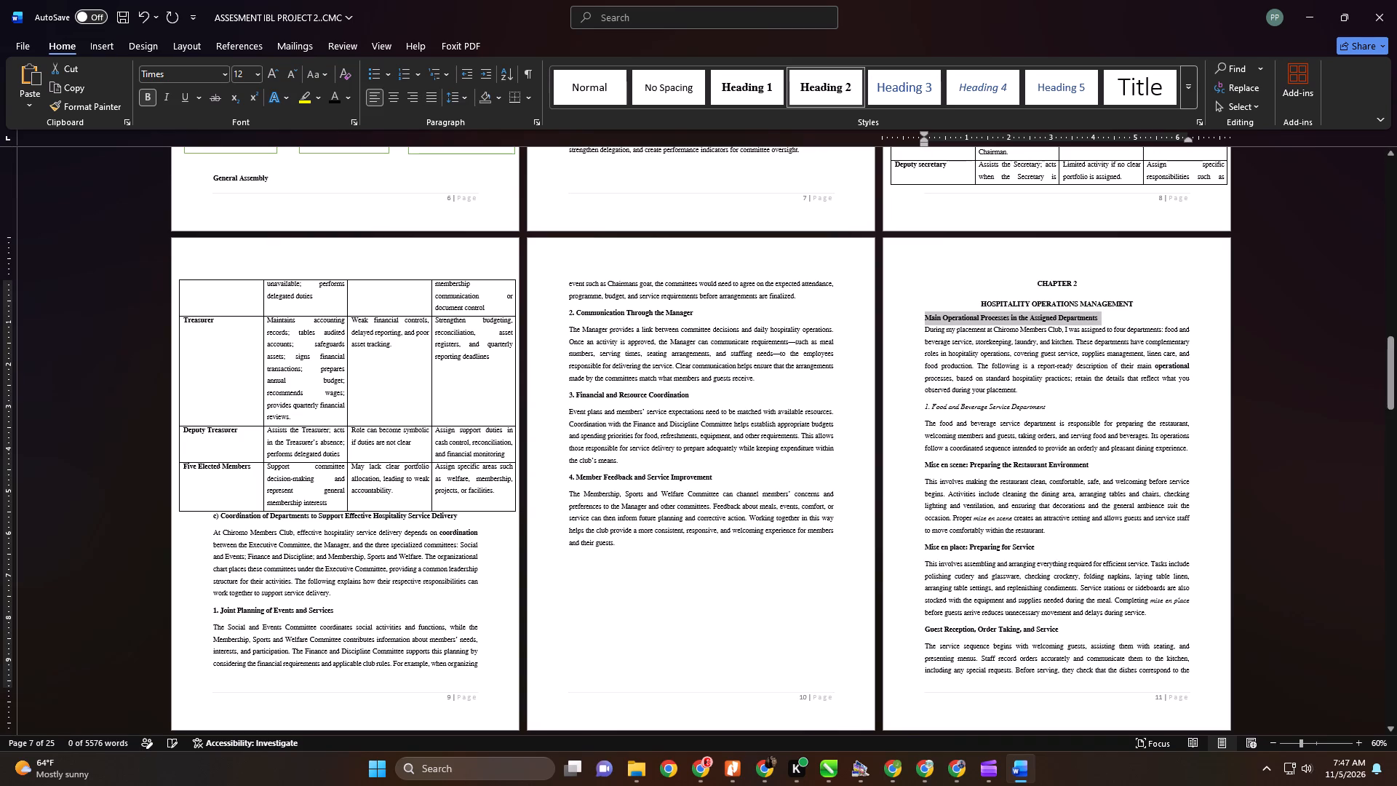
Review the department and sub-section headings across the CHAPTER 2 pages, from the assigned departments section to the operational challenges.
scroll(909, 477, "down", 8)
scroll(909, 477, "up", 1)
scroll(909, 477, "down", 2)
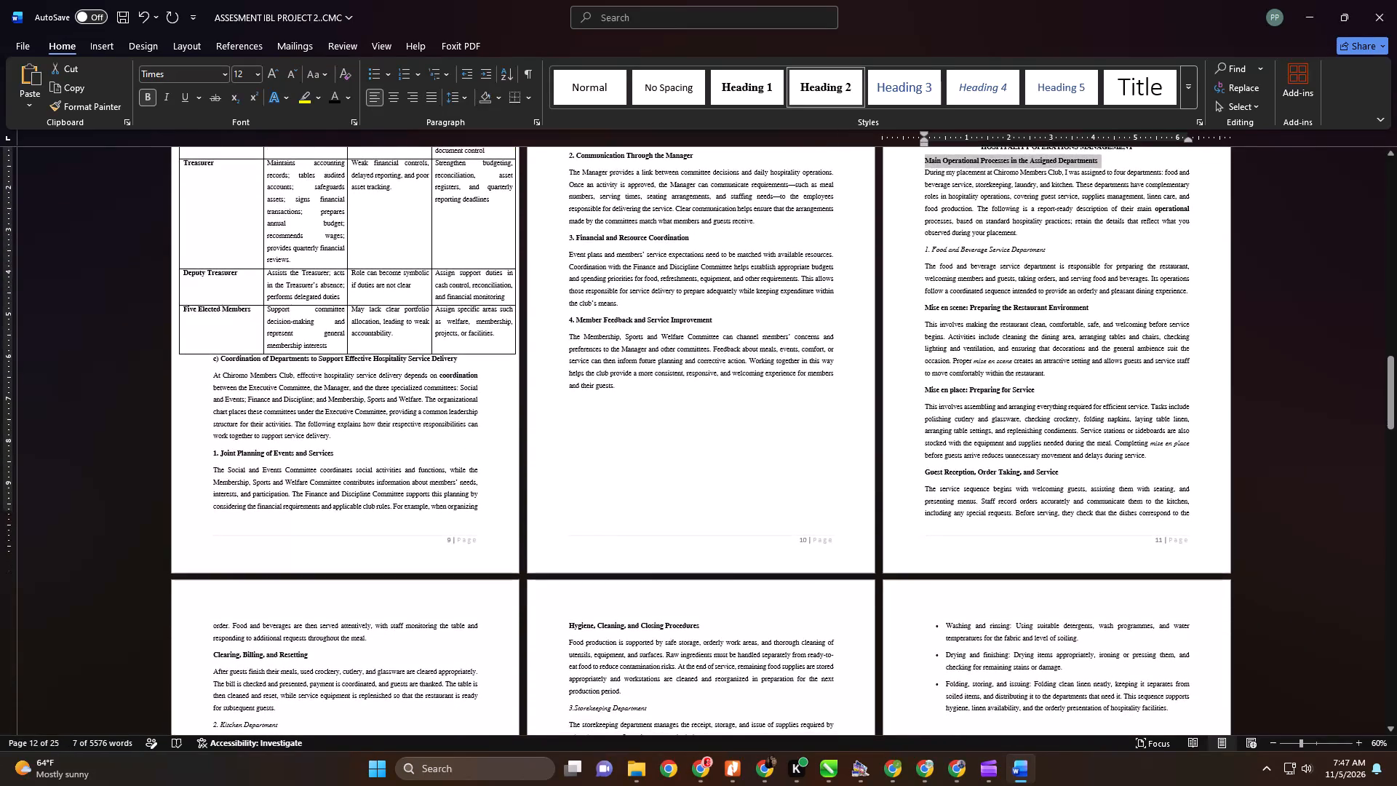
scroll(909, 477, "down", 1)
scroll(909, 477, "up", 1)
scroll(909, 477, "down", 3)
scroll(909, 477, "up", 1)
scroll(909, 477, "down", 3)
scroll(909, 477, "up", 1)
scroll(909, 477, "down", 1)
scroll(578, 504, "up", 1)
scroll(578, 504, "down", 1)
scroll(578, 504, "up", 1)
scroll(578, 504, "down", 5)
scroll(572, 508, "up", 1)
scroll(570, 509, "down", 3)
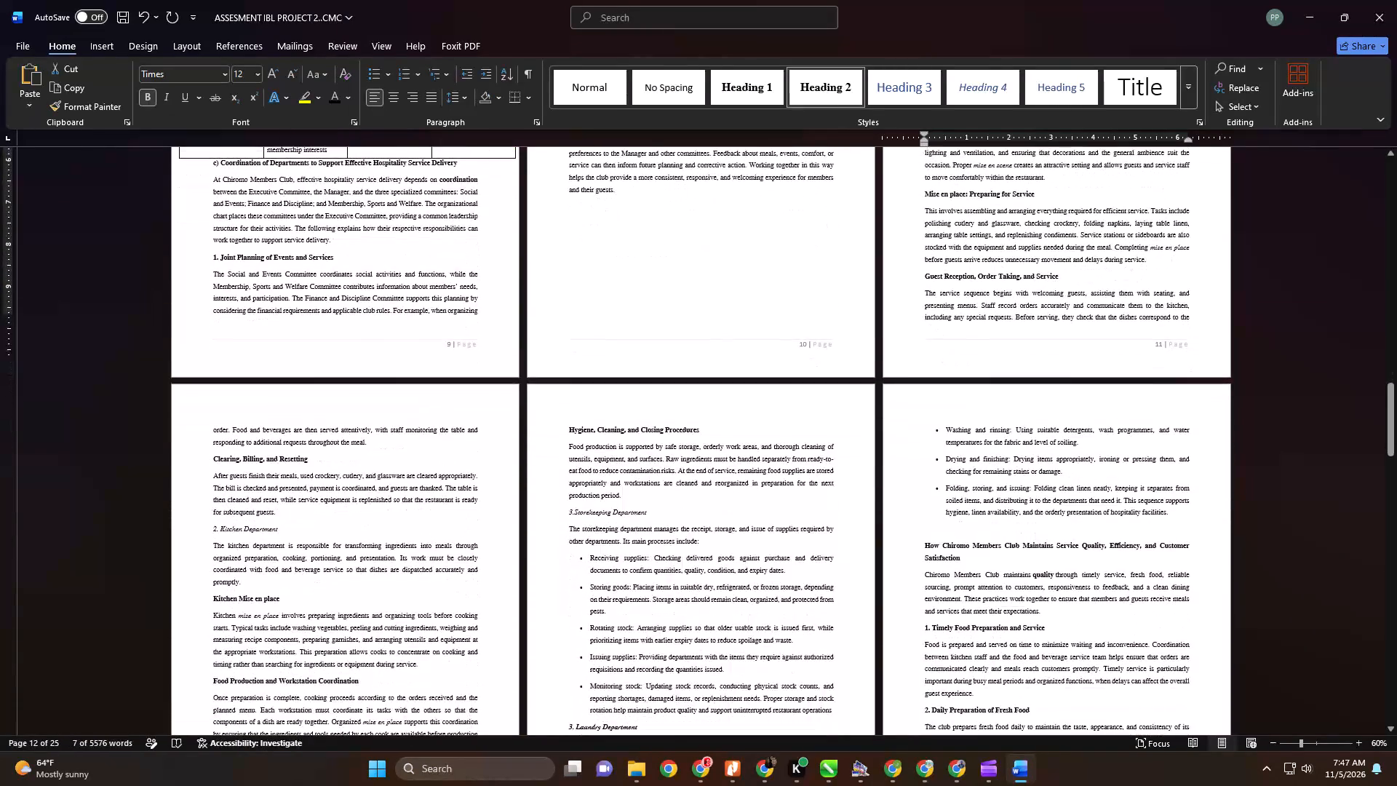
scroll(551, 516, "down", 5)
scroll(551, 516, "up", 1)
scroll(551, 516, "down", 1)
scroll(551, 516, "up", 1)
scroll(551, 516, "down", 2)
scroll(551, 516, "up", 1)
scroll(551, 516, "down", 1)
scroll(551, 516, "up", 1)
scroll(551, 516, "down", 3)
scroll(551, 516, "up", 1)
scroll(551, 516, "down", 3)
scroll(551, 516, "up", 1)
scroll(551, 516, "down", 4)
left_click(186, 308)
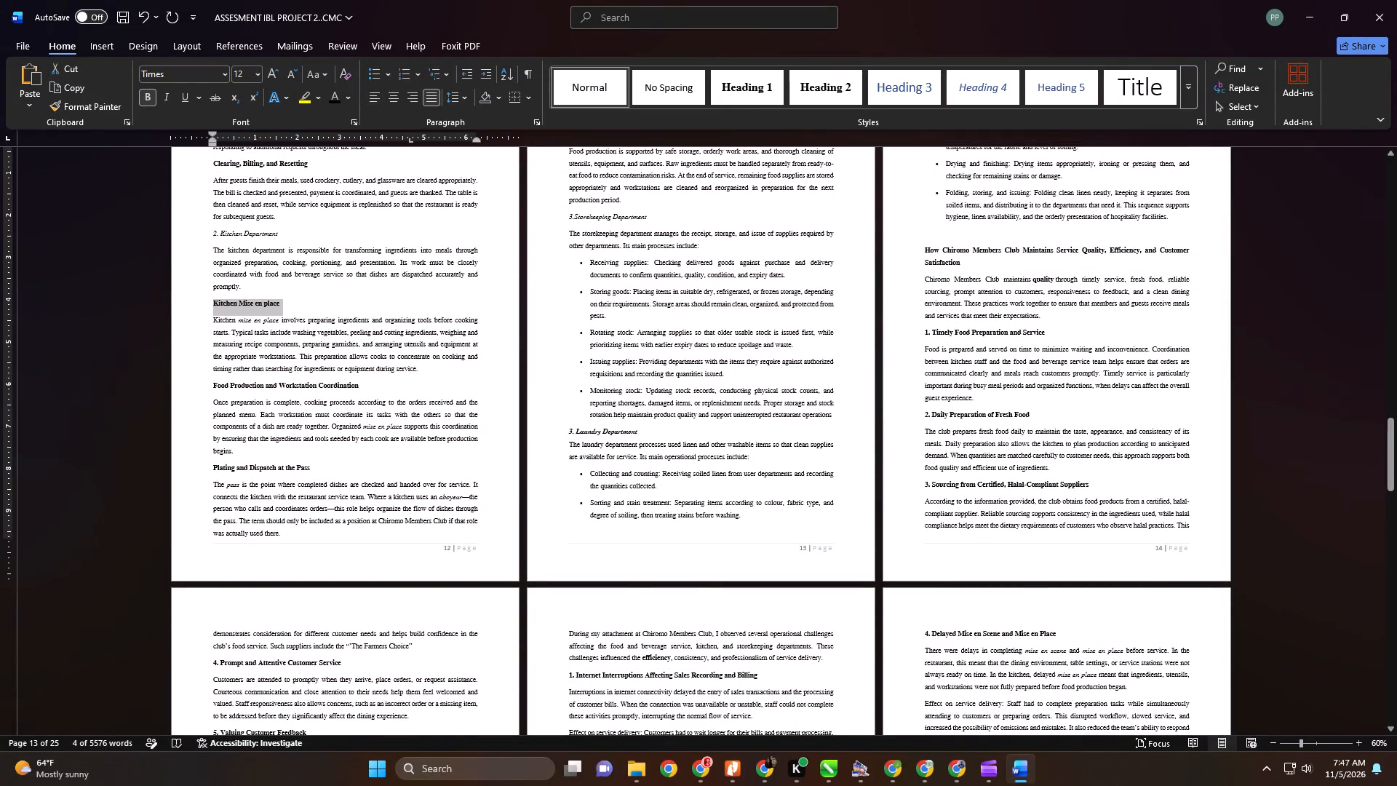
scroll(275, 440, "up", 6)
scroll(276, 440, "down", 1)
scroll(276, 440, "up", 1)
scroll(276, 440, "down", 1)
scroll(276, 440, "up", 5)
scroll(276, 440, "down", 1)
scroll(276, 440, "up", 1)
scroll(276, 440, "down", 1)
scroll(276, 440, "up", 6)
scroll(276, 440, "down", 1)
scroll(276, 440, "up", 7)
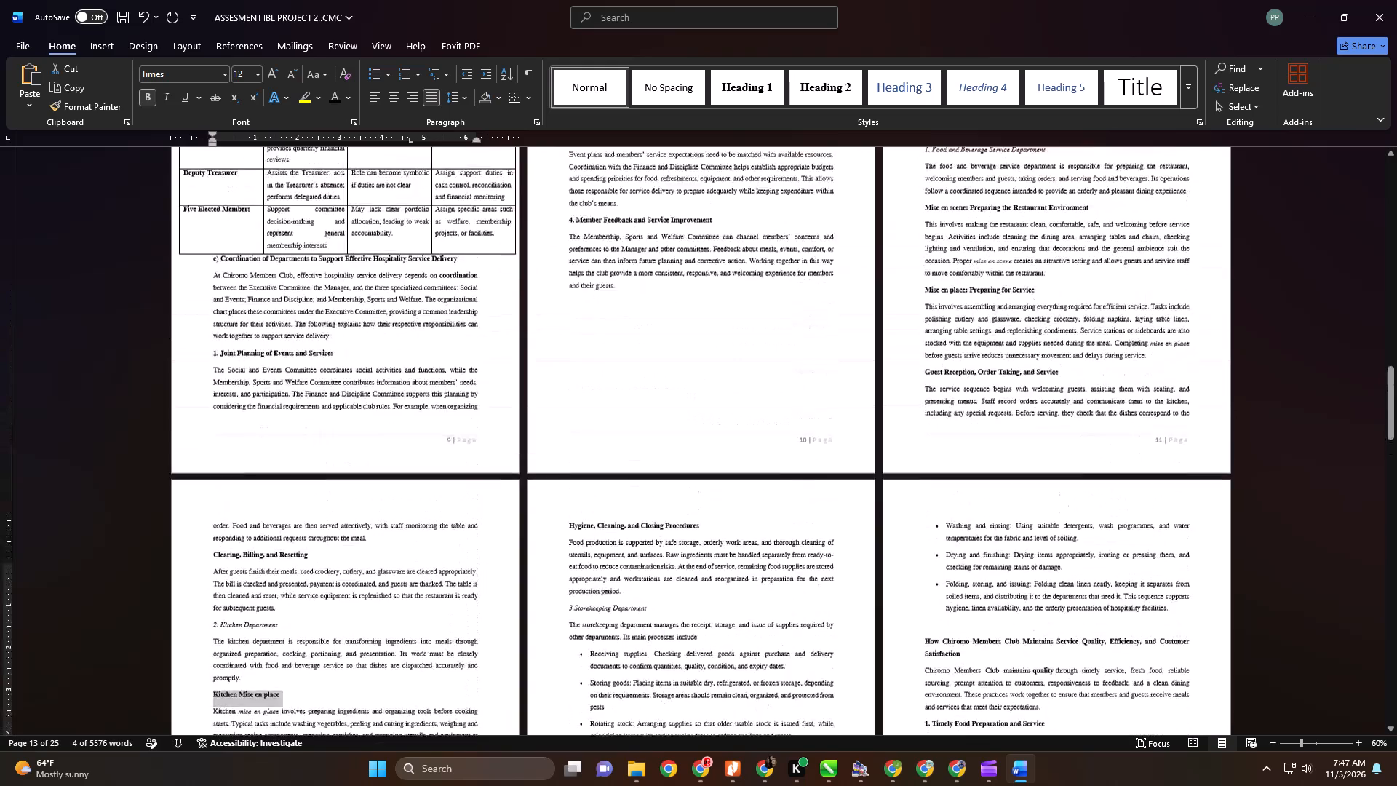
scroll(276, 440, "up", 7)
scroll(276, 440, "down", 2)
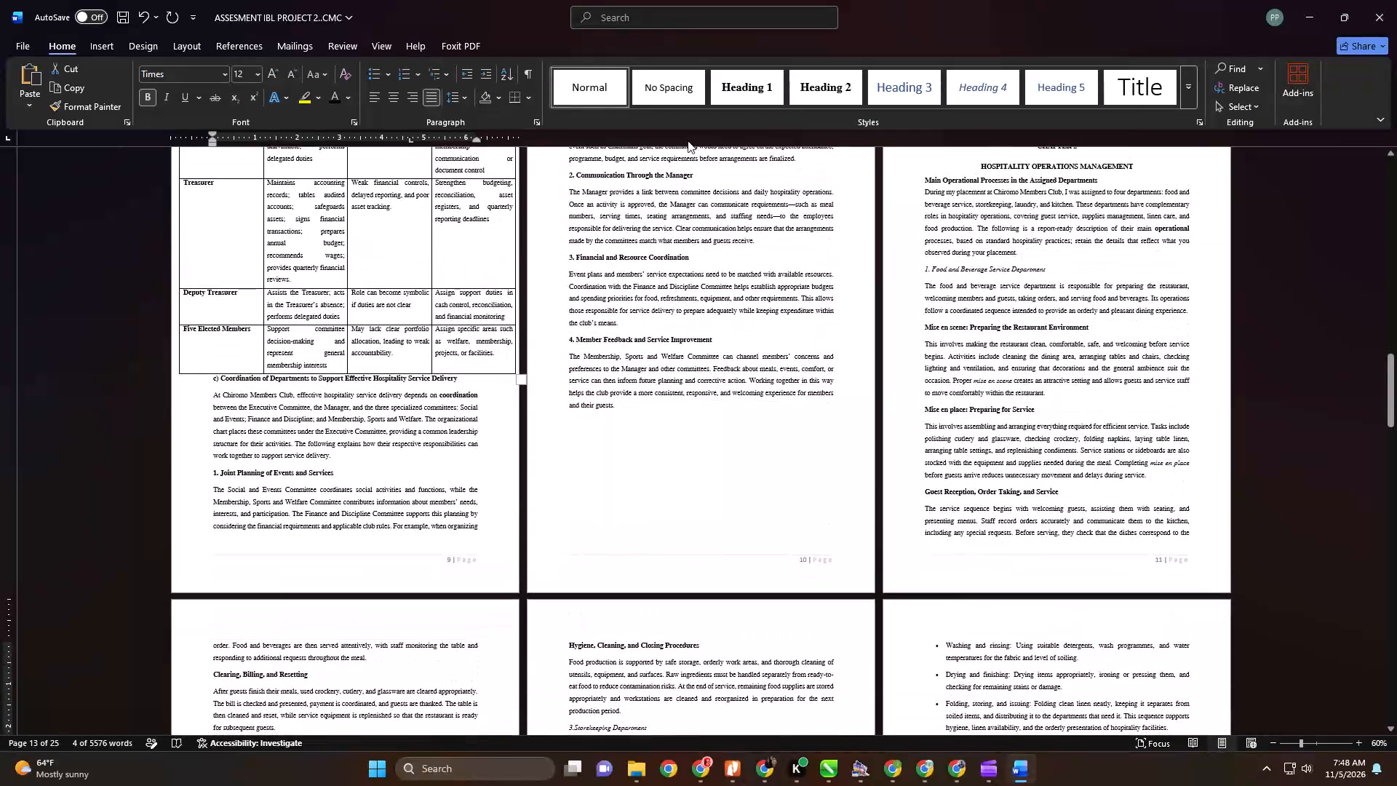
scroll(946, 199, "down", 2)
scroll(946, 199, "up", 1)
scroll(946, 199, "down", 1)
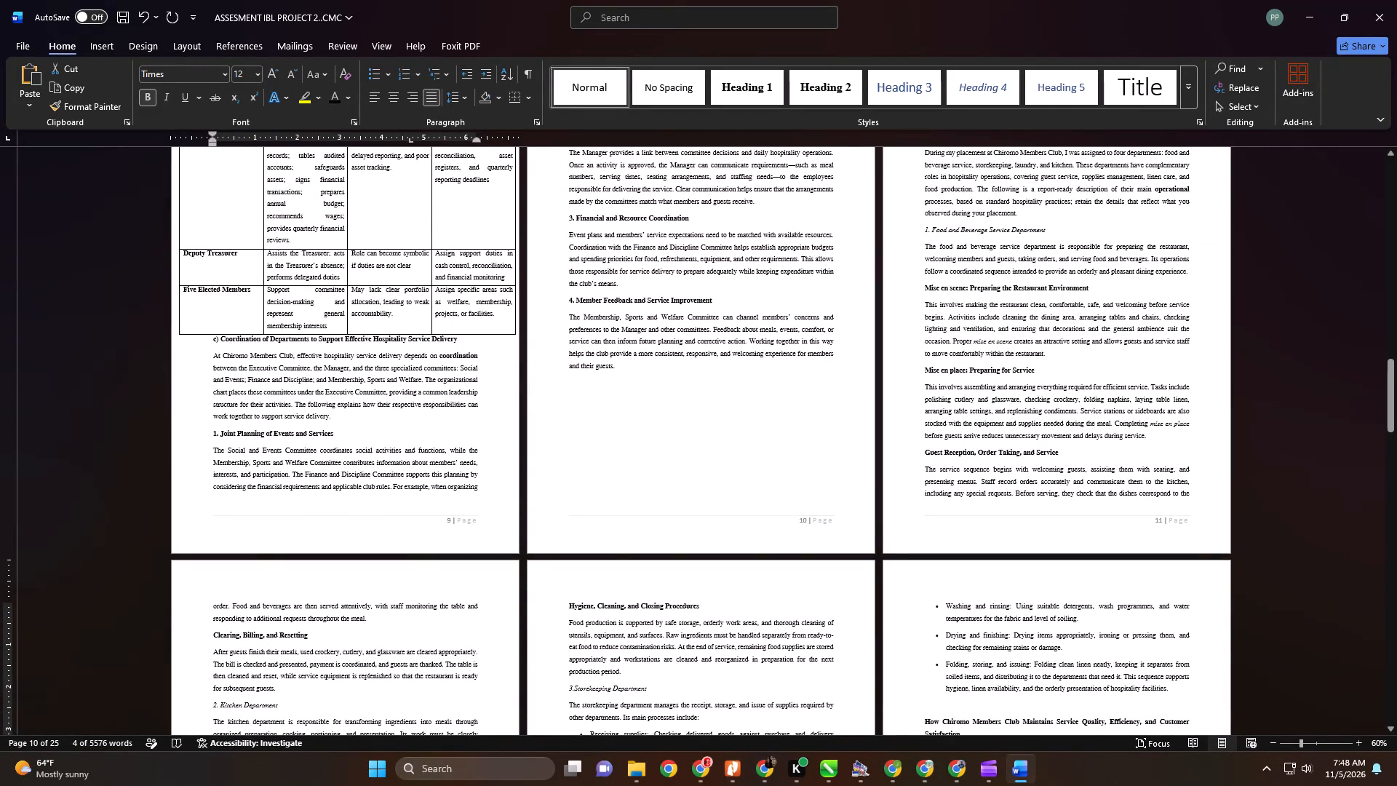
scroll(902, 295, "up", 1)
scroll(902, 295, "down", 1)
scroll(902, 295, "up", 3)
Apply the Heading 2 style to the 1. Food and Beverage Service Department heading in CHAPTER 2.
left_click(902, 290)
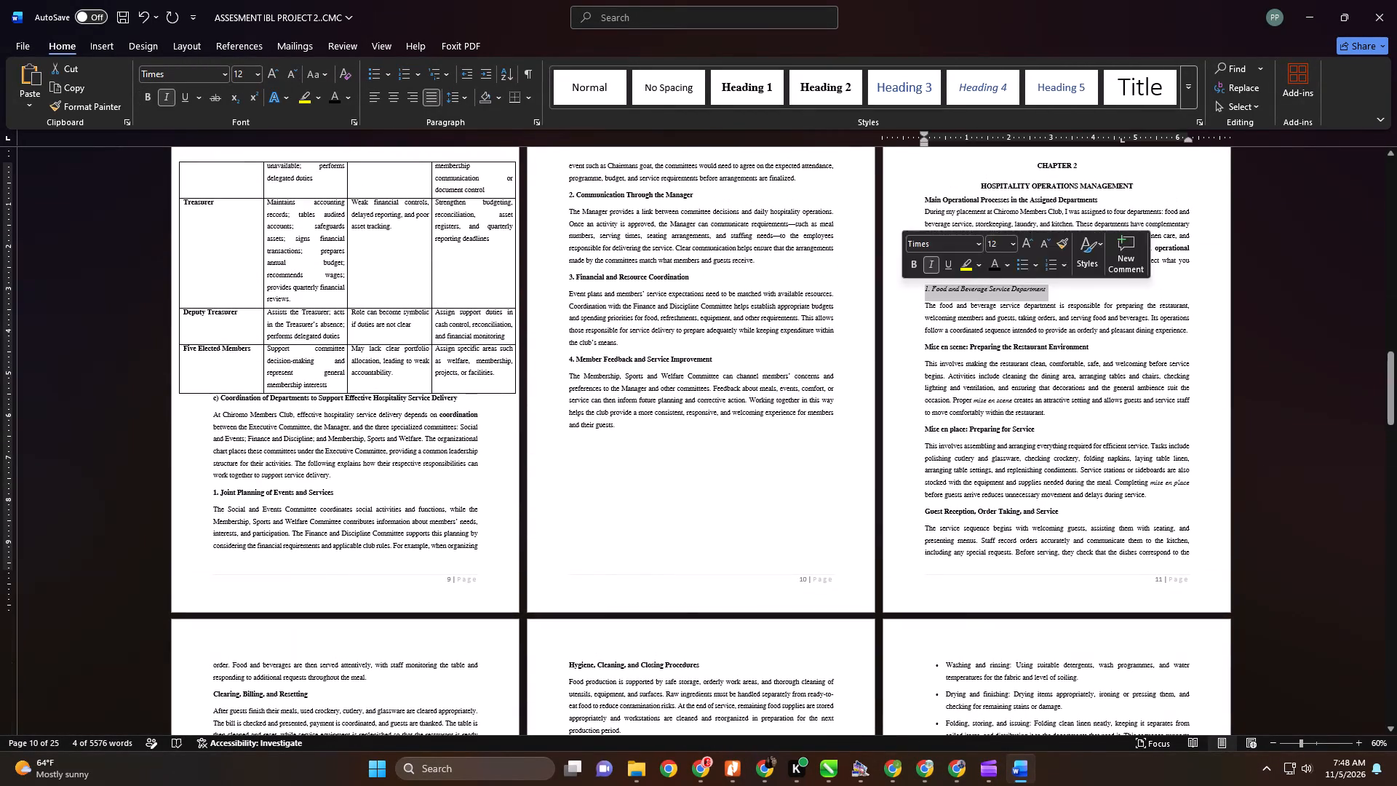
left_click(840, 86)
Apply the Heading 2 style to the 2. Kitchen Department heading.
scroll(1036, 224, "down", 3)
scroll(1037, 239, "up", 1)
scroll(1037, 239, "down", 3)
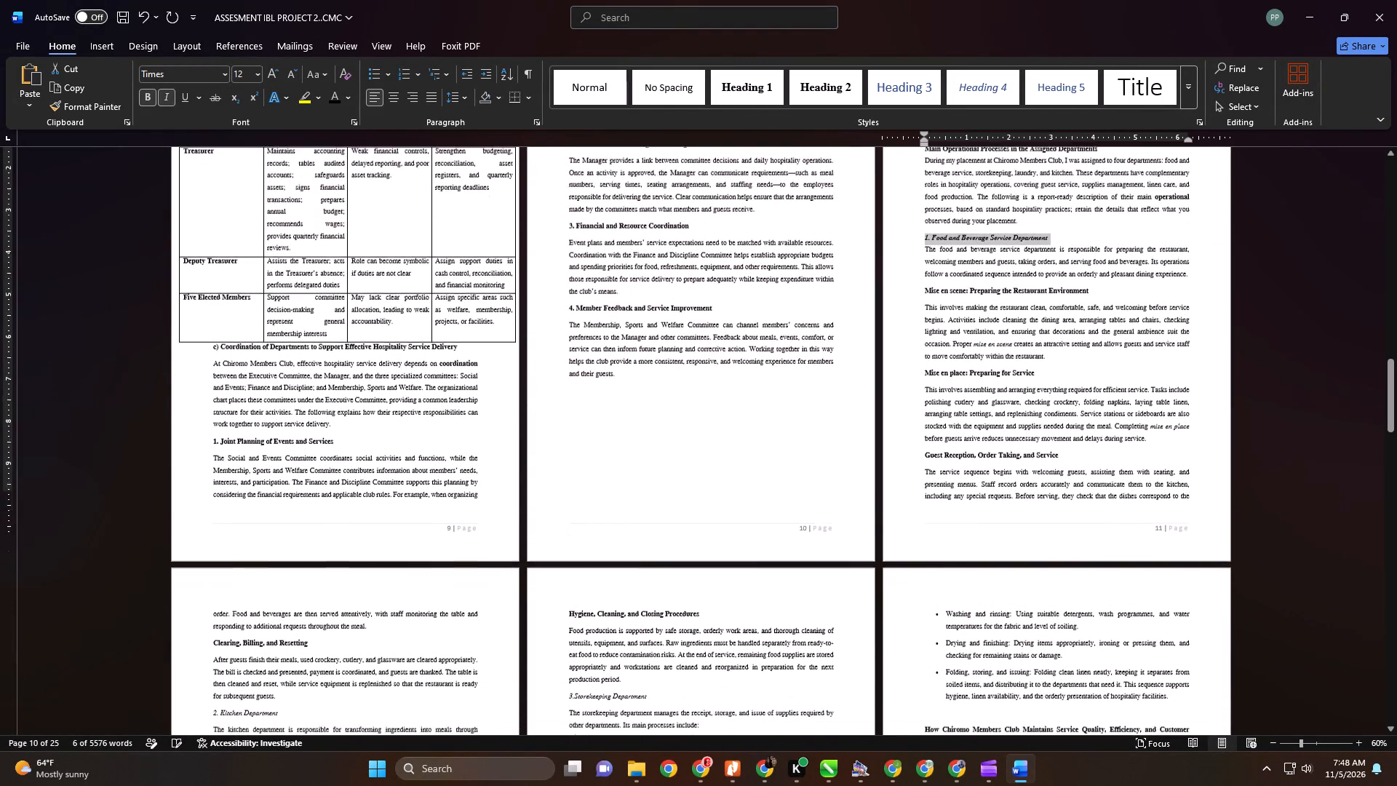
scroll(1037, 239, "down", 2)
scroll(1037, 239, "up", 1)
scroll(1037, 239, "down", 1)
scroll(1037, 239, "up", 1)
scroll(1037, 239, "down", 1)
scroll(1037, 239, "up", 1)
scroll(1037, 239, "down", 1)
scroll(1037, 239, "up", 1)
scroll(1037, 239, "down", 2)
scroll(339, 440, "up", 1)
scroll(339, 441, "down", 4)
scroll(334, 450, "up", 1)
scroll(252, 526, "down", 7)
scroll(247, 534, "up", 1)
scroll(247, 534, "down", 1)
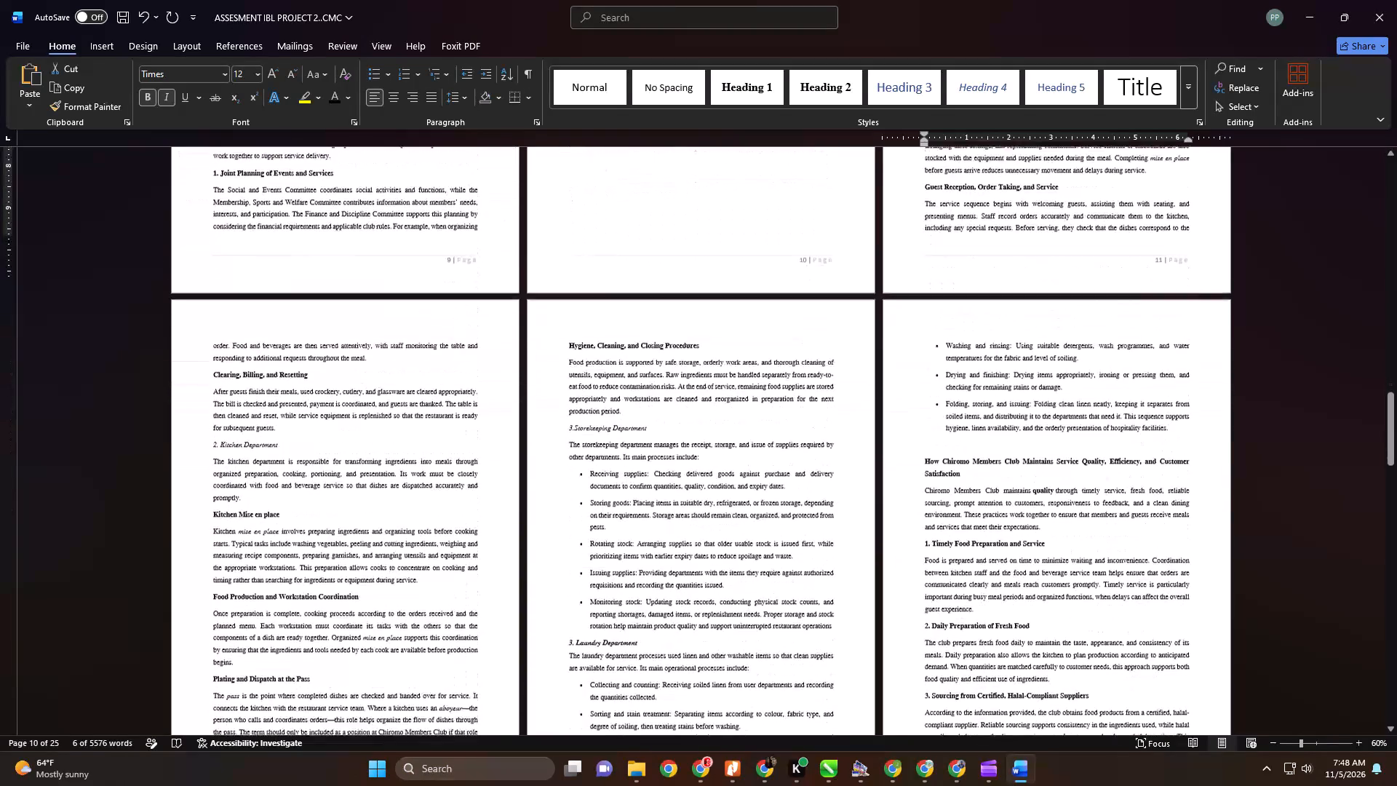
scroll(247, 534, "up", 1)
scroll(247, 534, "down", 7)
left_click(186, 320)
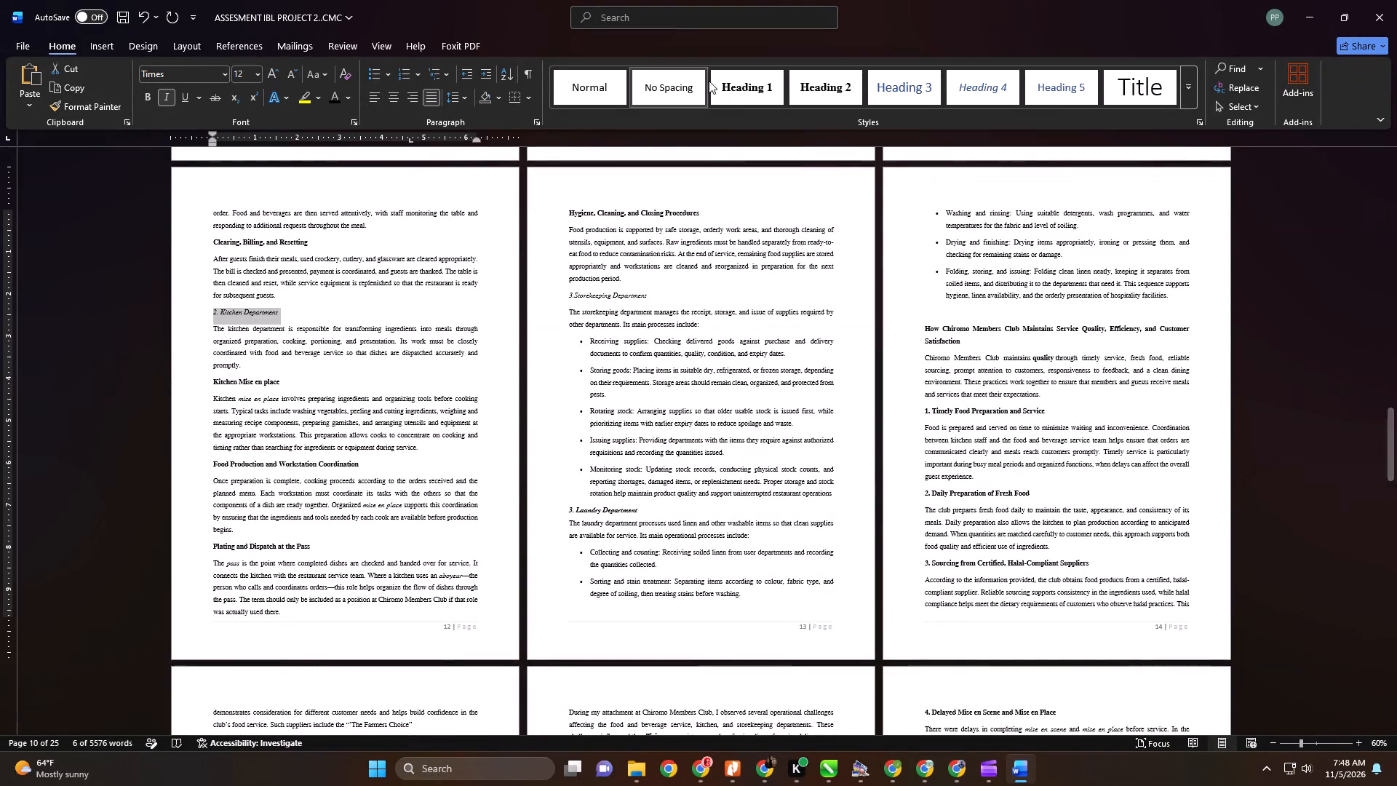
left_click(828, 84)
Apply the Heading 2 style to the Storekeeping Department and Laundry Department headings.
left_click(549, 295)
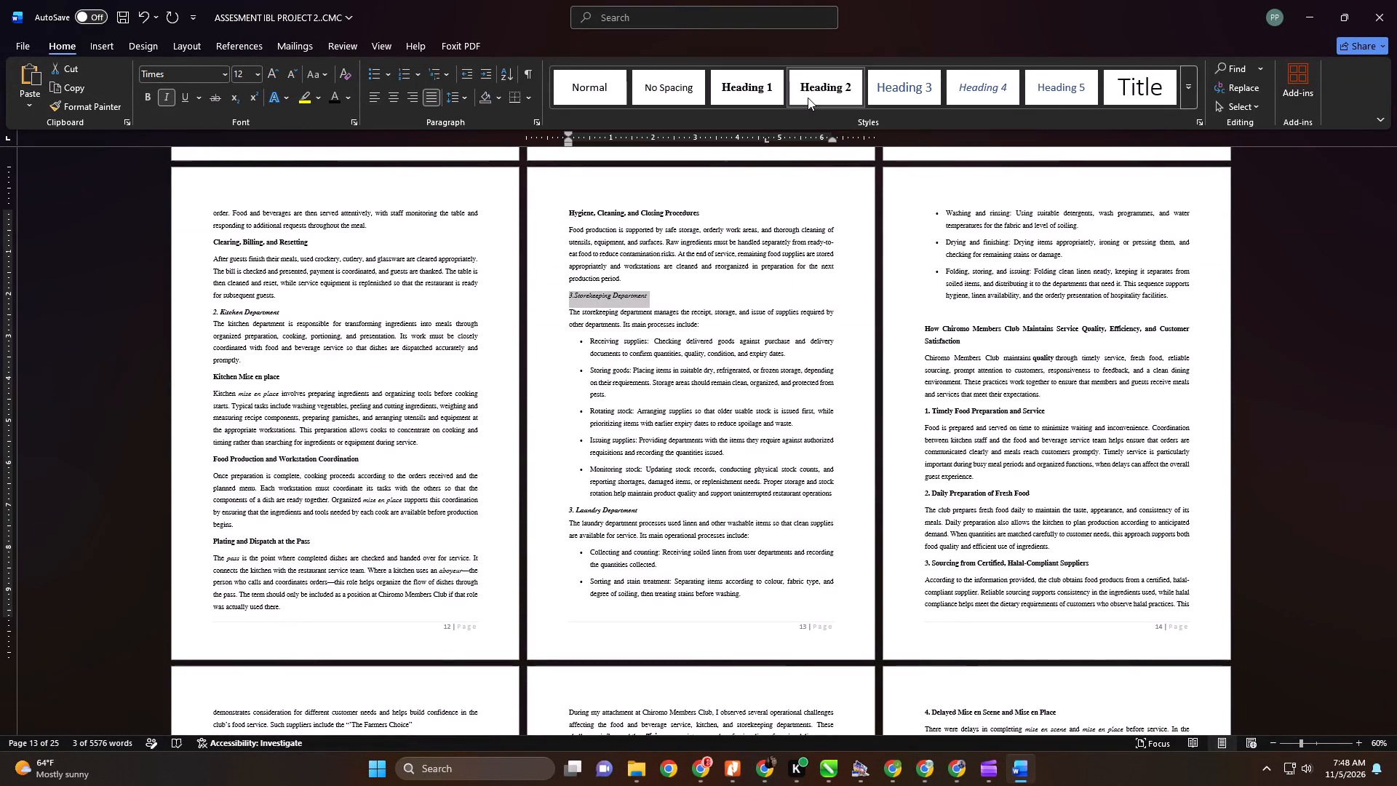
left_click(808, 98)
scroll(677, 370, "up", 1)
scroll(670, 383, "down", 1)
scroll(664, 392, "up", 1)
scroll(649, 488, "down", 1)
scroll(649, 489, "up", 1)
scroll(649, 489, "down", 1)
scroll(649, 489, "up", 1)
scroll(649, 489, "down", 1)
left_click(546, 511)
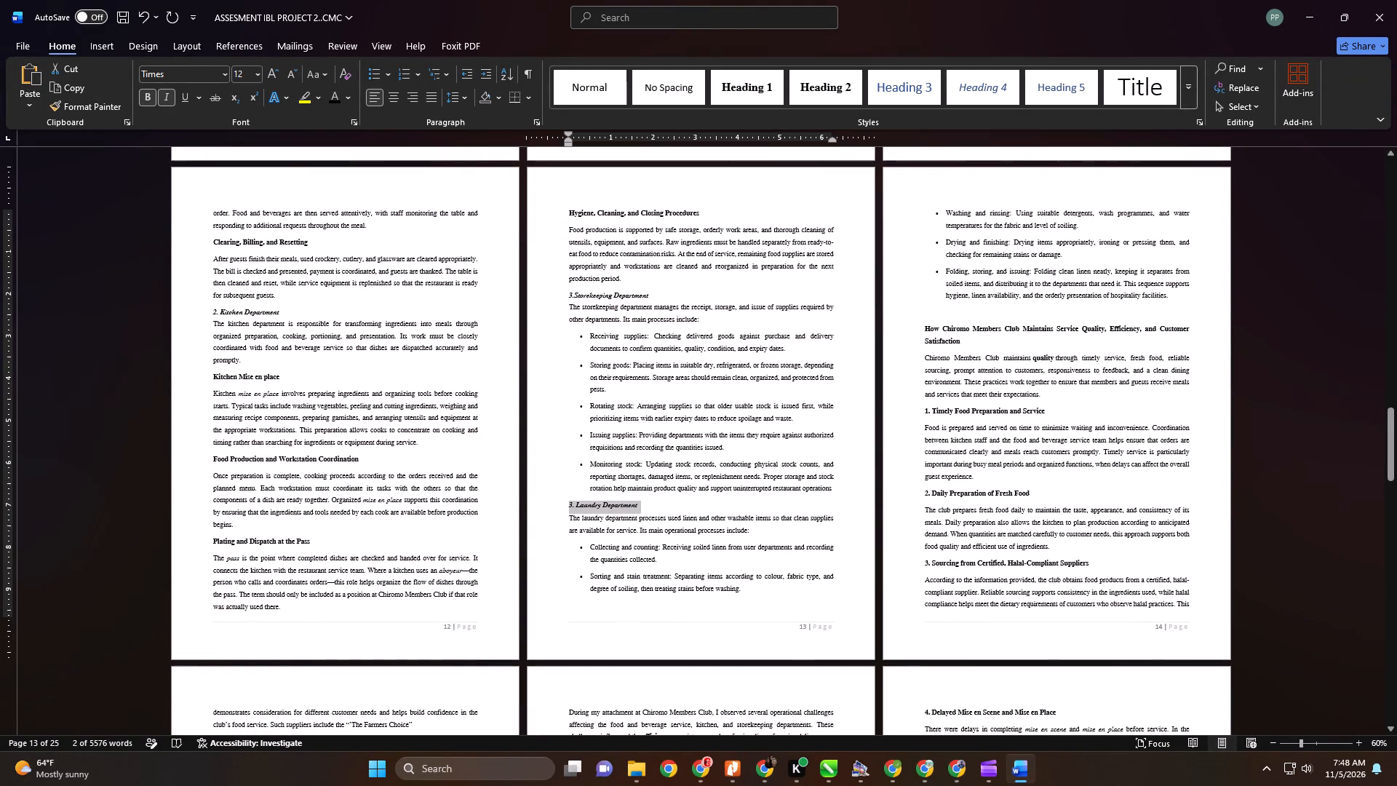
left_click(826, 75)
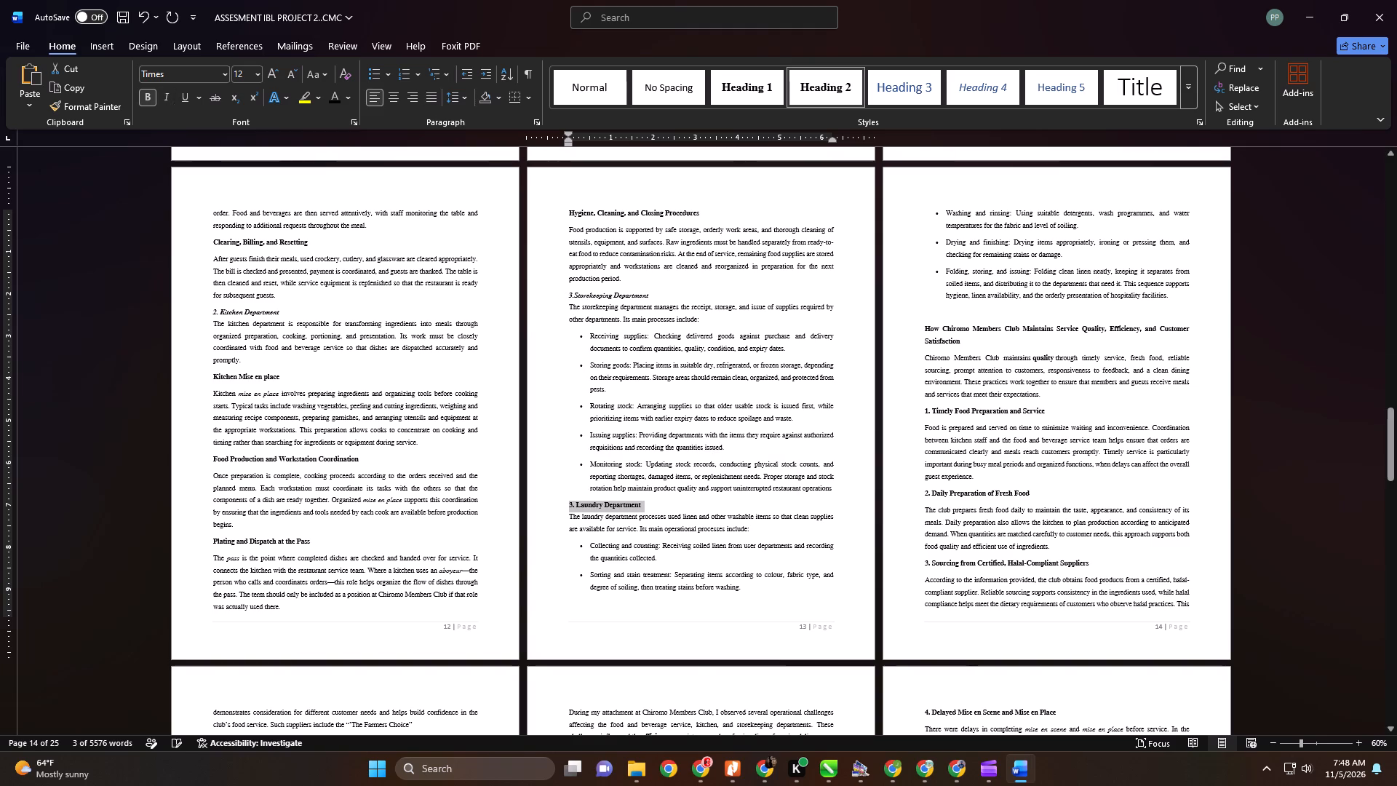
Remove the blank line above the How Chiromo Members Club Maintains Service Quality, Efficiency, and Customer Satisfaction heading.
left_click(938, 308)
key("Delete")
Add two blank lines after the paragraph ending in customer satisfaction to push the c) Operational Challenges heading onto the following page.
scroll(1006, 340, "down", 8)
scroll(979, 432, "up", 1)
scroll(978, 432, "down", 4)
scroll(883, 456, "down", 3)
scroll(360, 540, "up", 1)
scroll(359, 541, "down", 1)
scroll(338, 544, "up", 1)
scroll(338, 545, "down", 1)
scroll(337, 547, "up", 1)
scroll(337, 547, "down", 1)
scroll(337, 547, "up", 1)
scroll(337, 547, "down", 3)
scroll(337, 549, "up", 1)
scroll(337, 550, "down", 1)
scroll(337, 551, "up", 1)
scroll(337, 551, "down", 1)
scroll(337, 551, "up", 1)
scroll(337, 551, "down", 7)
scroll(340, 555, "up", 1)
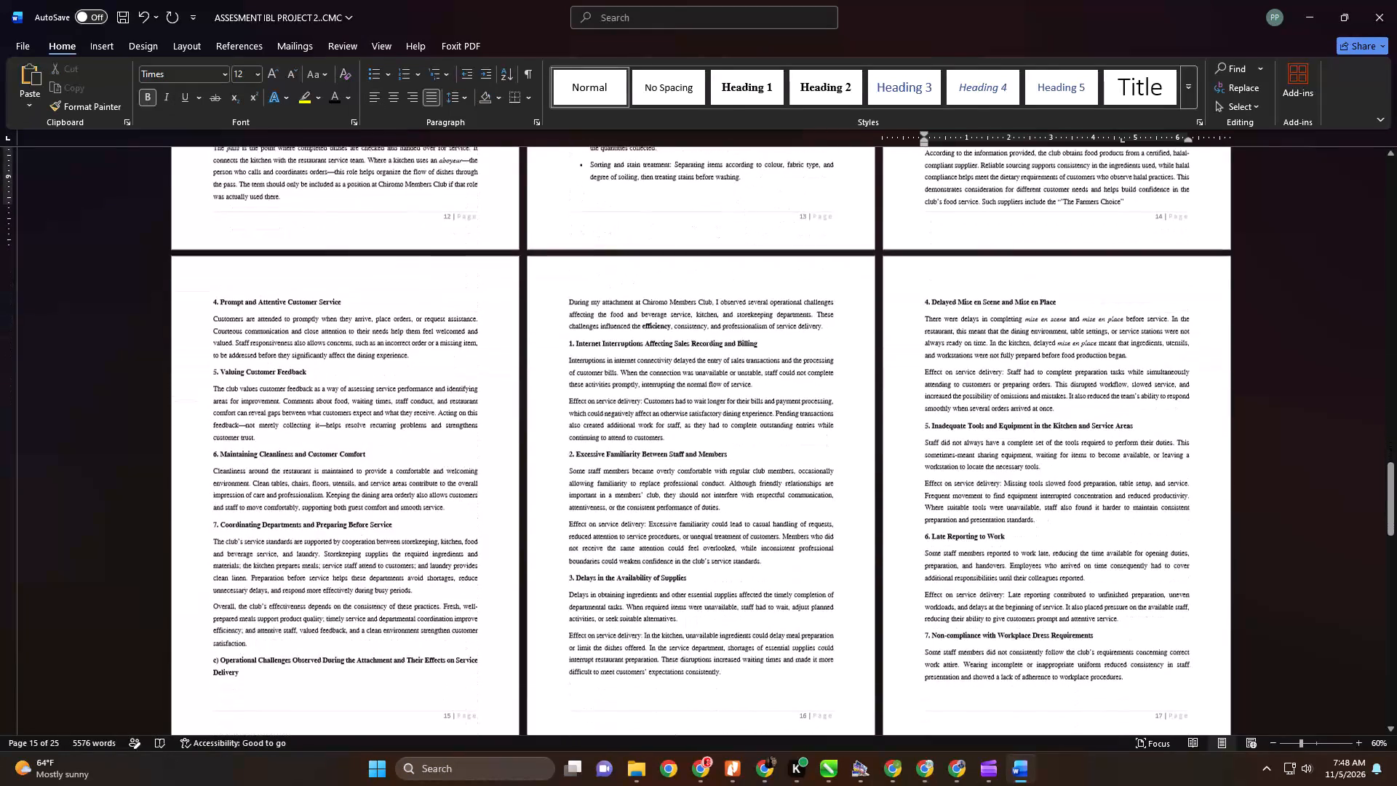
scroll(633, 457, "down", 3)
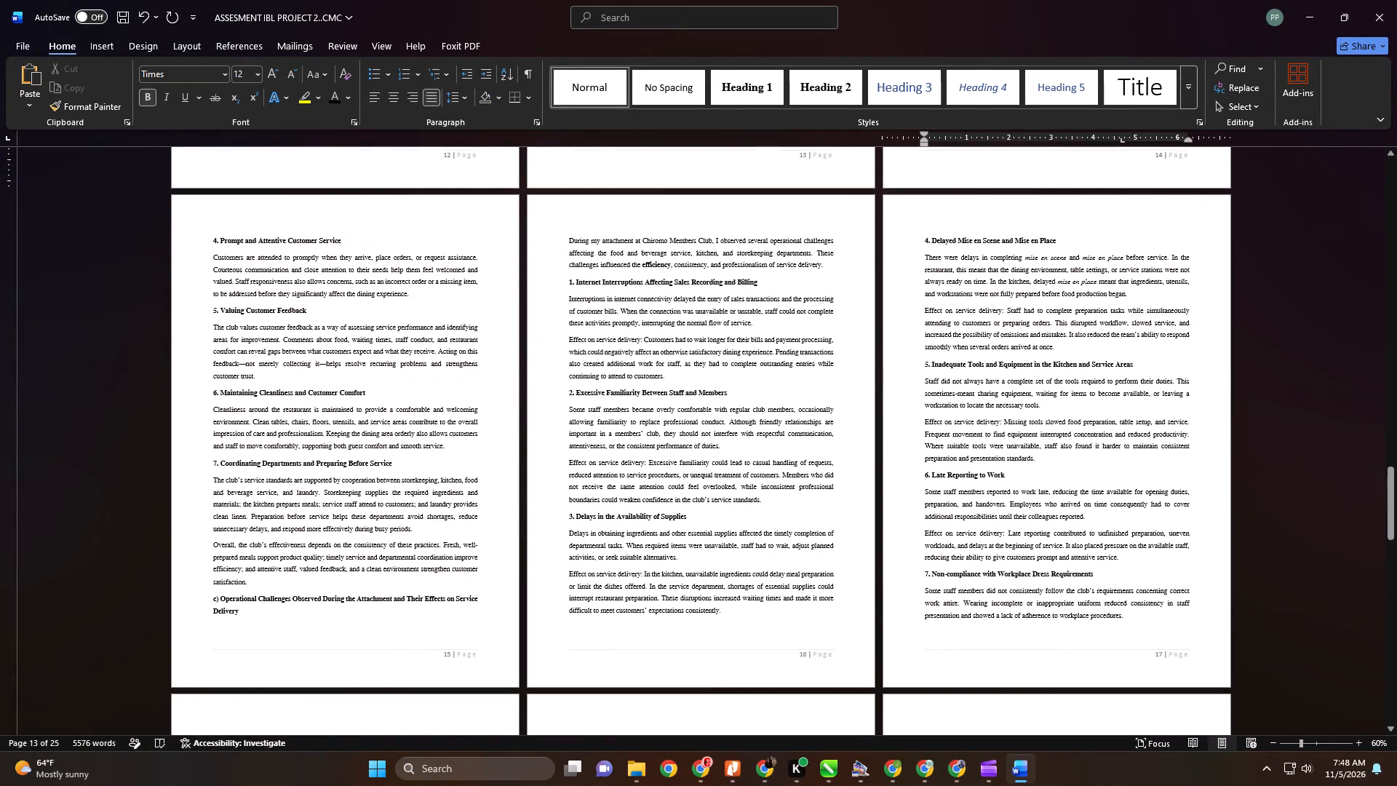
scroll(622, 404, "down", 2)
left_click(250, 547)
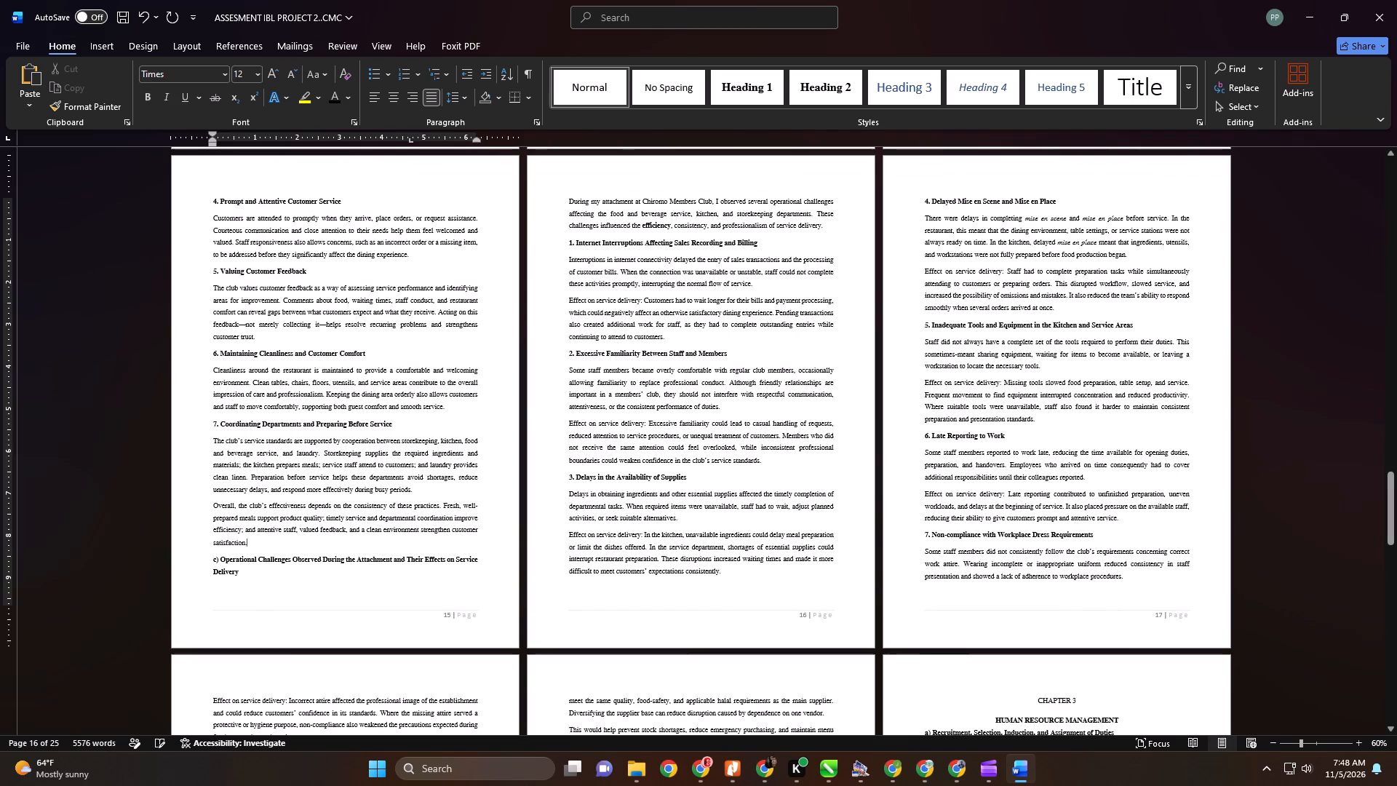
key("Return")
key("Return")
Apply the Heading 1 style to the CHAPTER 3 title above HUMAN RESOURCE MANAGEMENT.
scroll(274, 523, "up", 1)
scroll(298, 511, "down", 4)
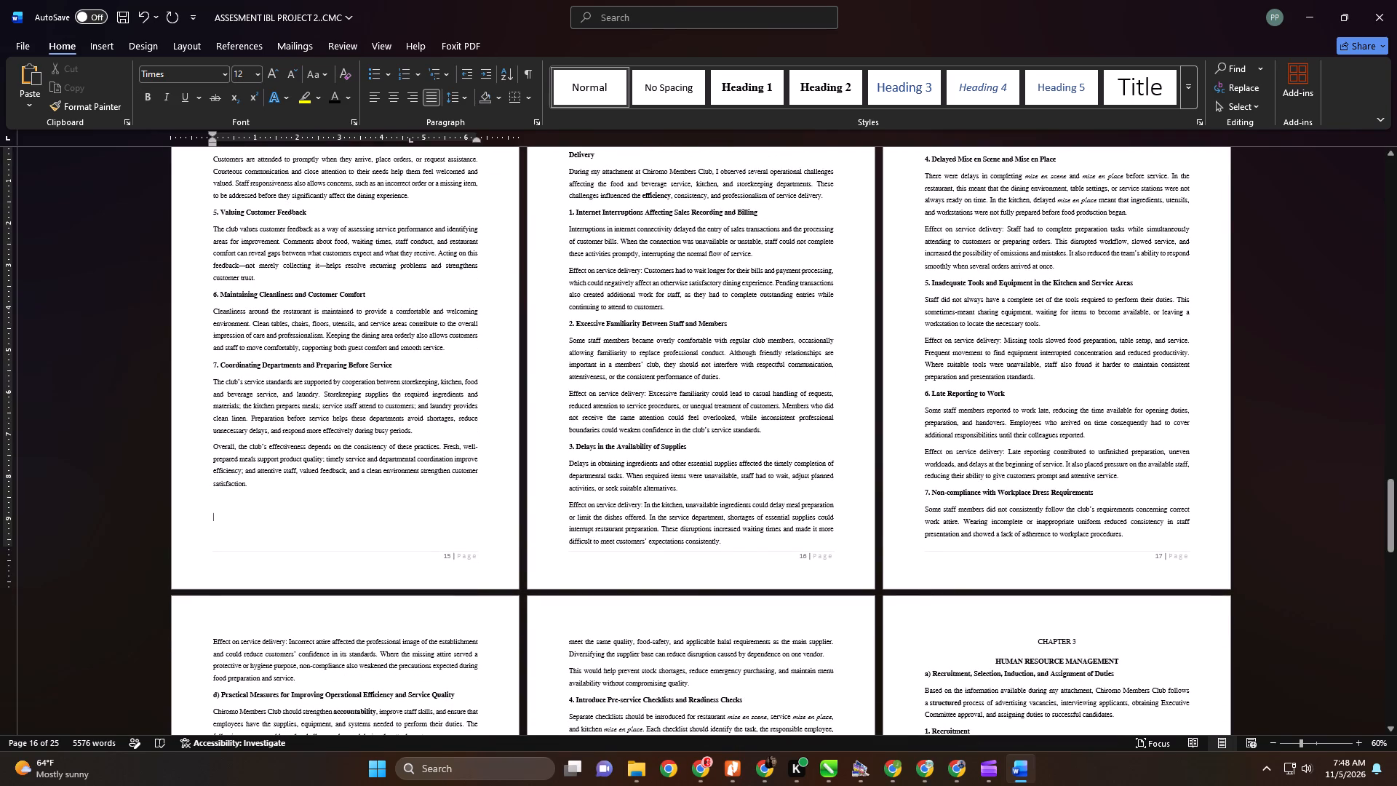
scroll(928, 429, "down", 5)
scroll(929, 429, "up", 1)
scroll(929, 429, "down", 7)
scroll(929, 431, "up", 1)
scroll(929, 431, "down", 1)
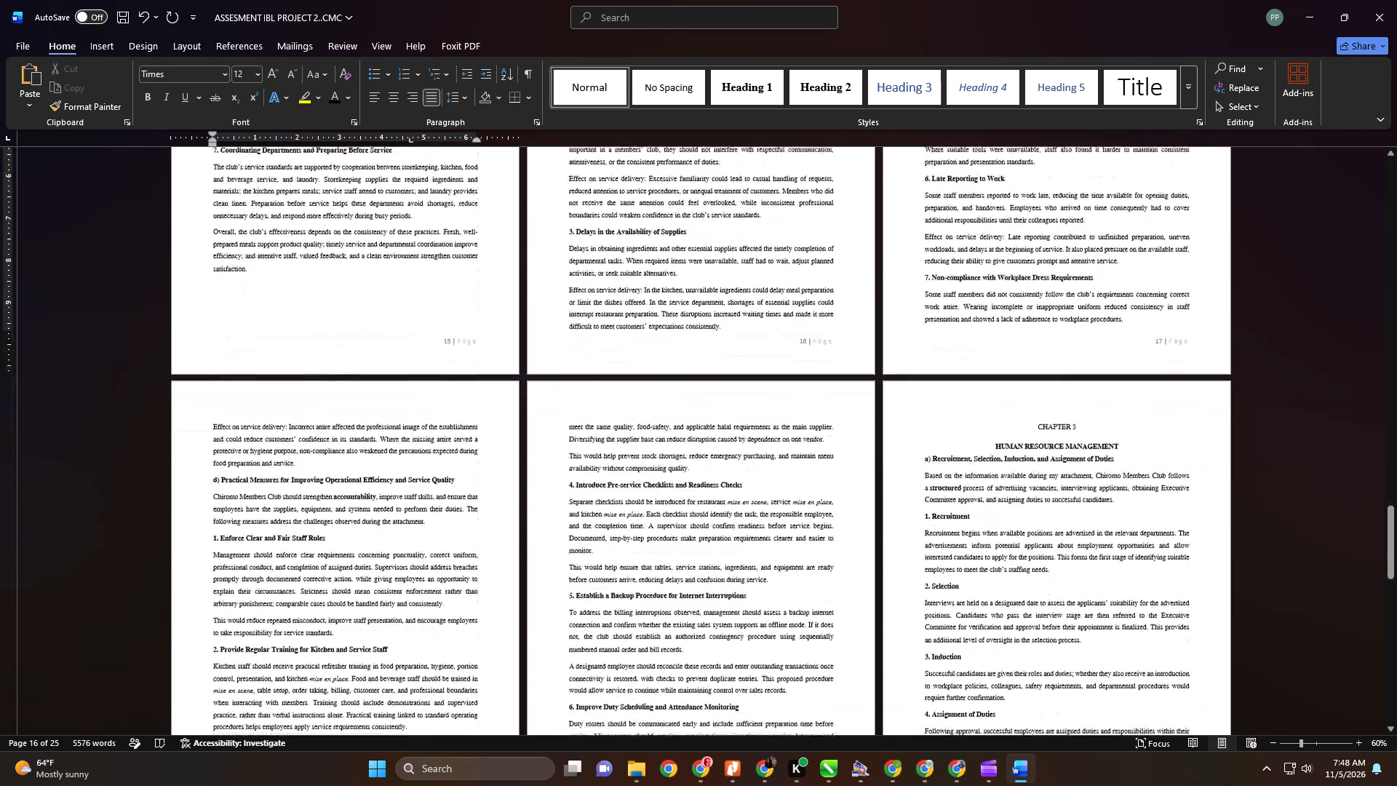
scroll(929, 432, "up", 1)
scroll(929, 432, "down", 1)
scroll(929, 432, "up", 1)
scroll(929, 432, "down", 7)
scroll(924, 437, "up", 1)
scroll(924, 437, "down", 3)
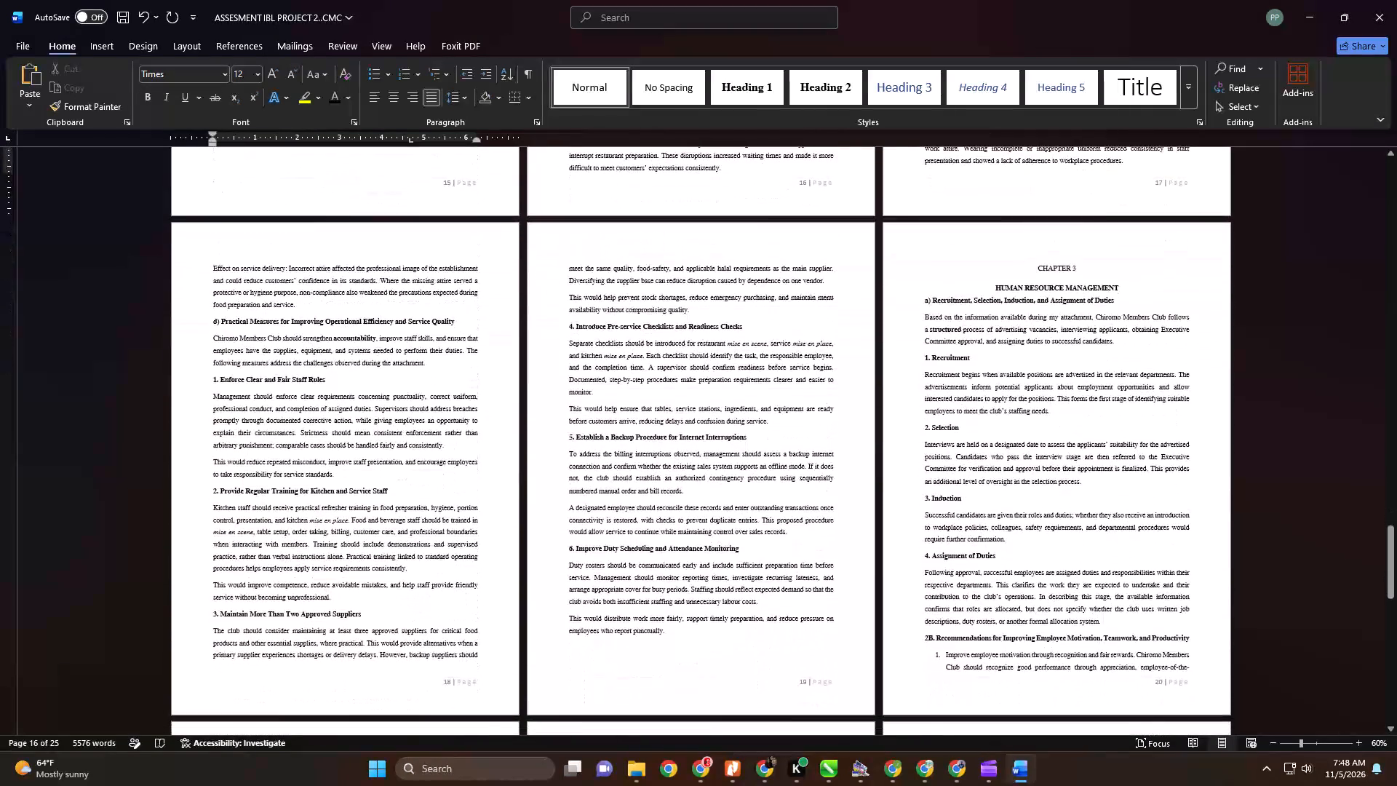
left_click(911, 263)
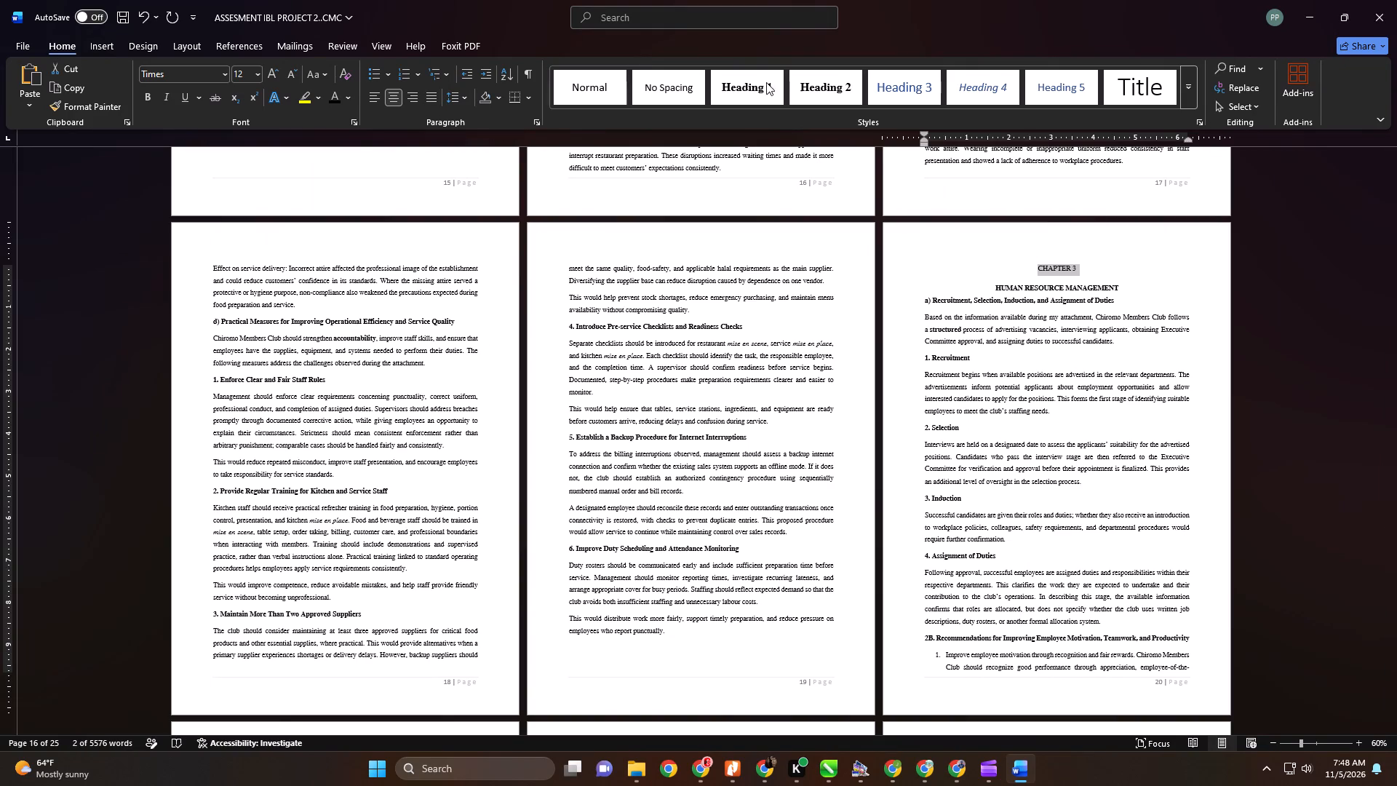
left_click(763, 82)
Apply the Heading 2 style to the a) Recruitment, Selection, Induction, and Assignment of Duties heading in CHAPTER 3.
scroll(995, 178, "down", 4)
scroll(1008, 207, "up", 1)
scroll(1008, 207, "down", 1)
scroll(918, 234, "down", 2)
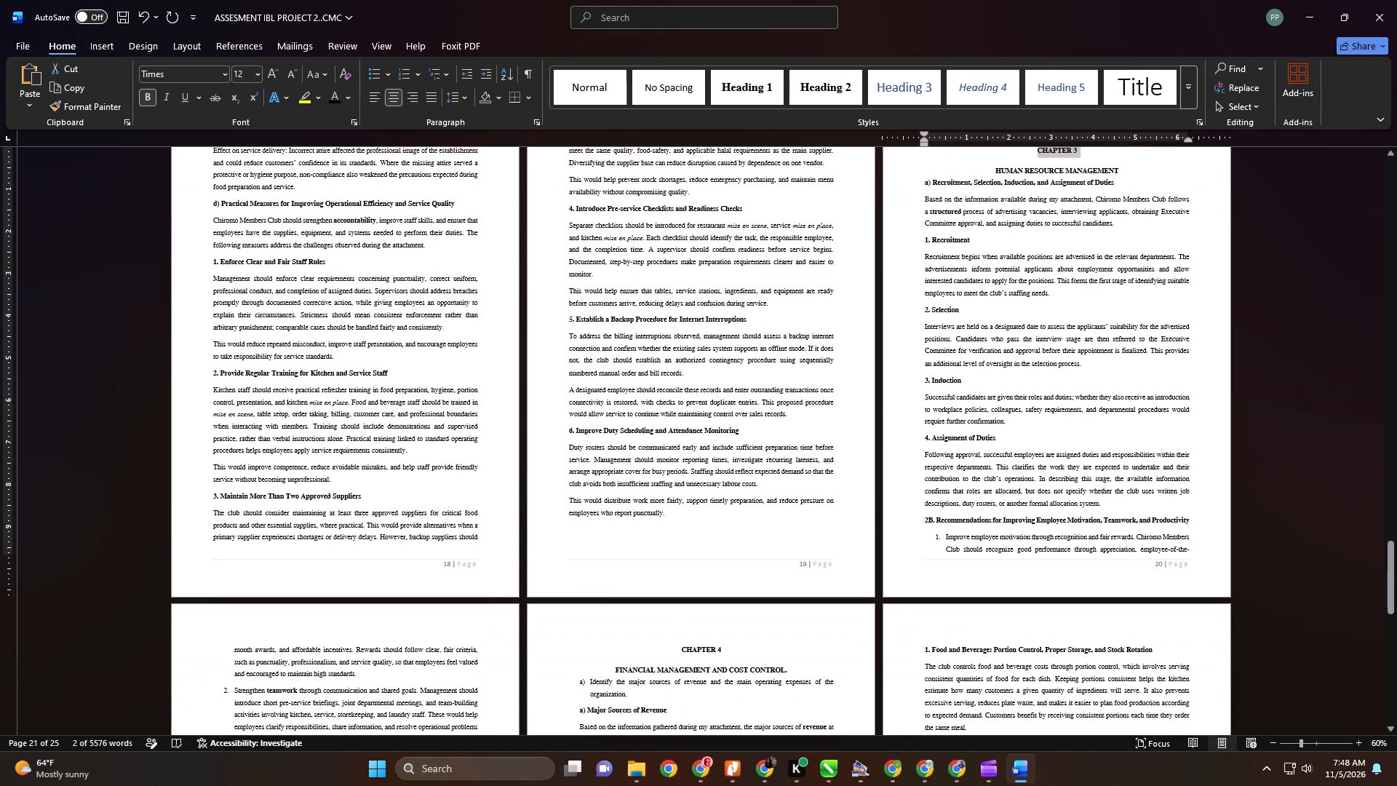
left_click(901, 183)
left_click(827, 92)
Apply the Heading 2 style to the 2B. Recommendations for Improving Employee Motivation, Teamwork, and Productivity heading.
scroll(954, 240, "up", 1)
scroll(958, 251, "down", 1)
scroll(958, 253, "up", 1)
scroll(958, 253, "down", 1)
scroll(958, 253, "up", 1)
scroll(954, 327, "down", 5)
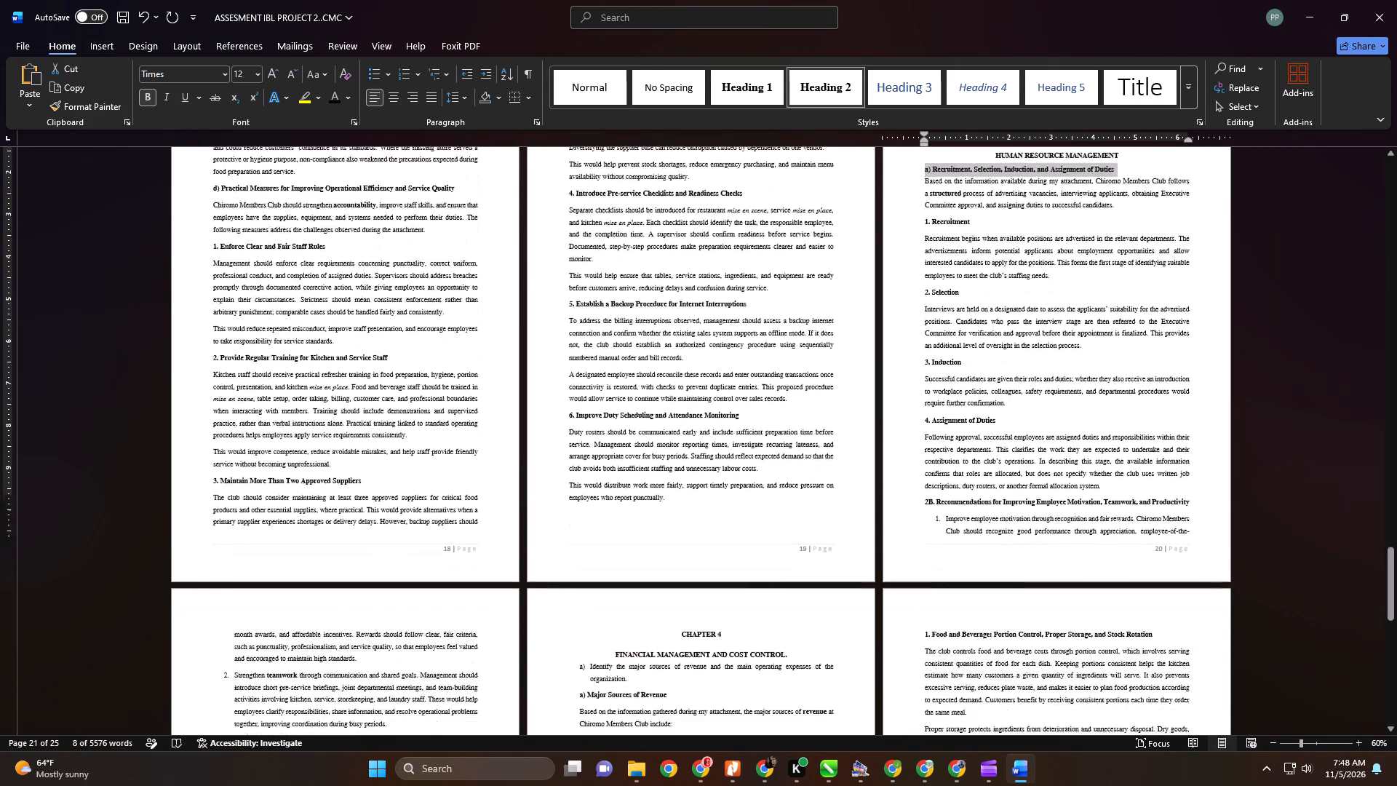
scroll(948, 393, "up", 1)
scroll(947, 397, "down", 3)
left_click(904, 400)
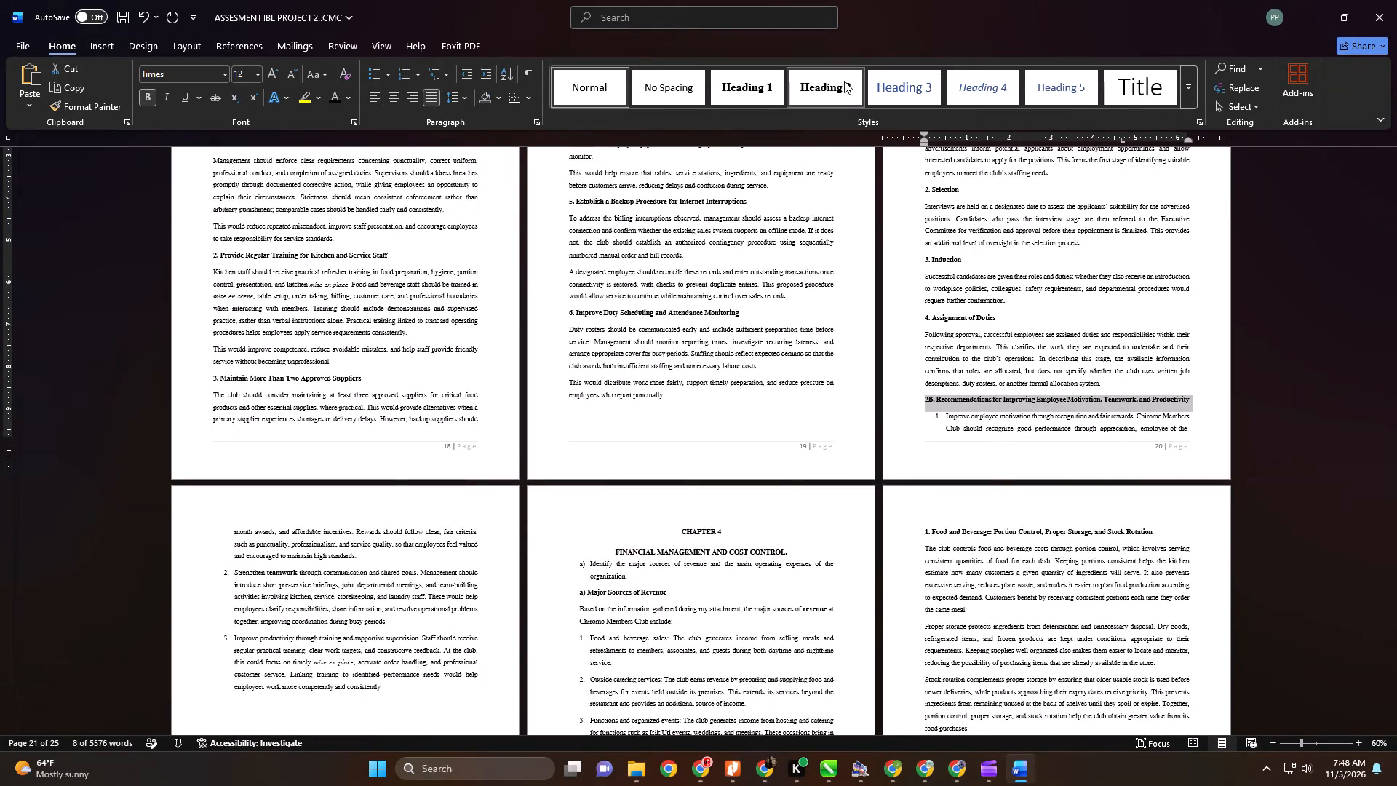
left_click(840, 78)
Insert a page break at the end of the Assignment of Duties paragraph, before the 2B. Recommendations heading.
left_click(1110, 379)
key("ctrl+Return")
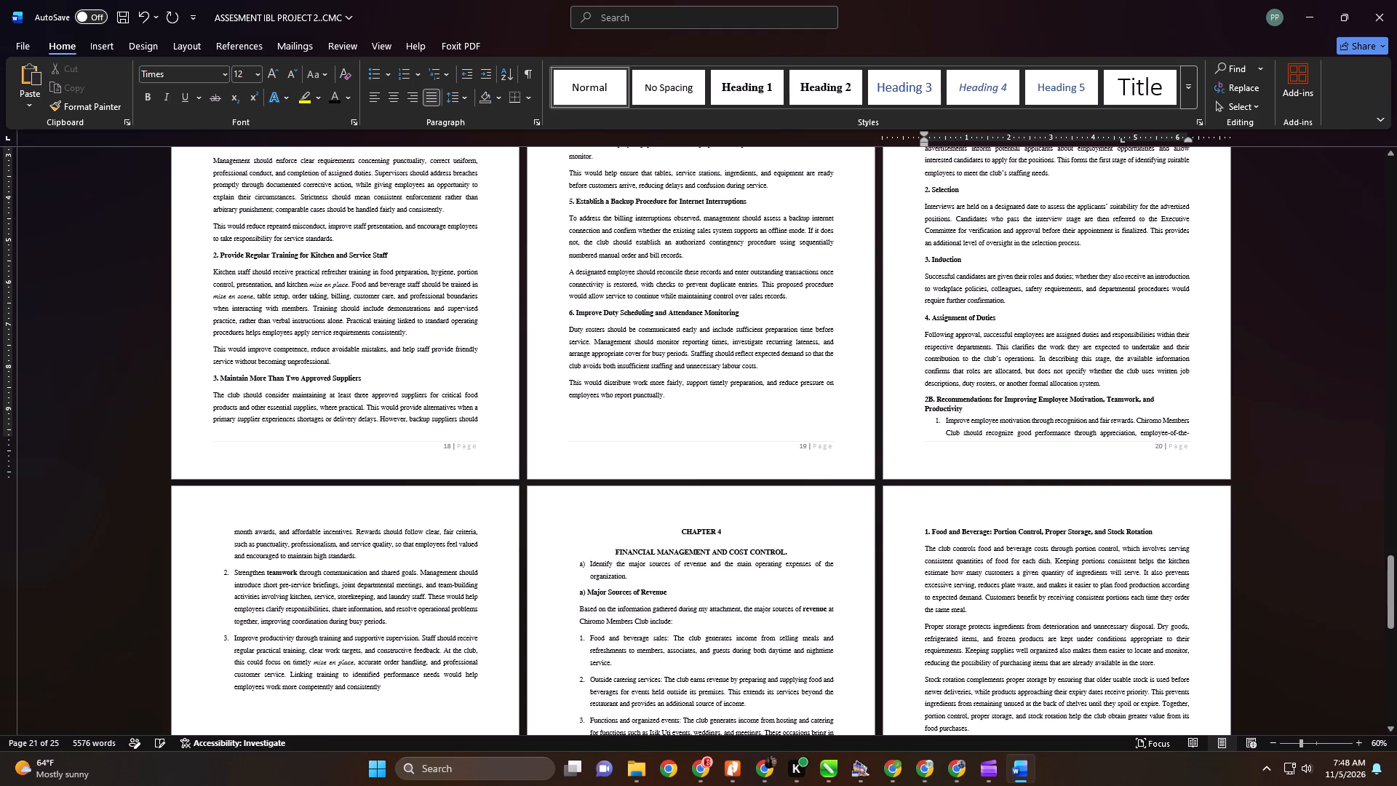
Delete the extra blank line above the 2B. Recommendations heading at the top of its new page.
scroll(285, 470, "down", 2)
scroll(247, 490, "up", 1)
scroll(247, 491, "down", 3)
scroll(241, 493, "up", 1)
scroll(228, 501, "down", 1)
scroll(138, 583, "up", 1)
scroll(138, 584, "down", 4)
key("Delete")
Apply the Heading 2 style to the a) Major Sources of Revenue heading in CHAPTER 4.
scroll(266, 485, "down", 4)
scroll(270, 488, "up", 1)
scroll(271, 488, "down", 1)
scroll(275, 489, "up", 1)
scroll(292, 490, "down", 1)
scroll(335, 477, "up", 1)
scroll(350, 481, "down", 1)
scroll(352, 482, "up", 1)
scroll(352, 483, "down", 3)
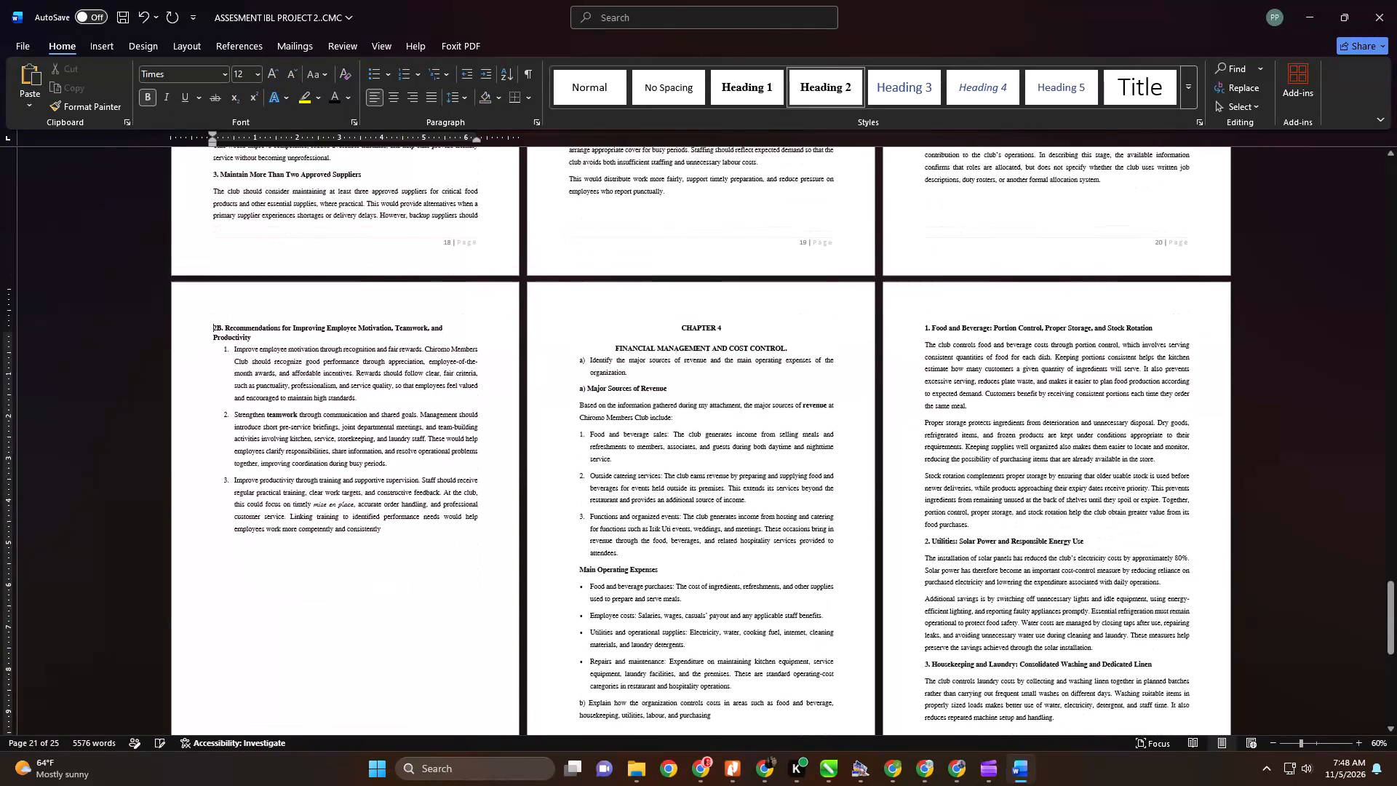
scroll(346, 480, "down", 1)
scroll(682, 376, "down", 1)
left_click(548, 295)
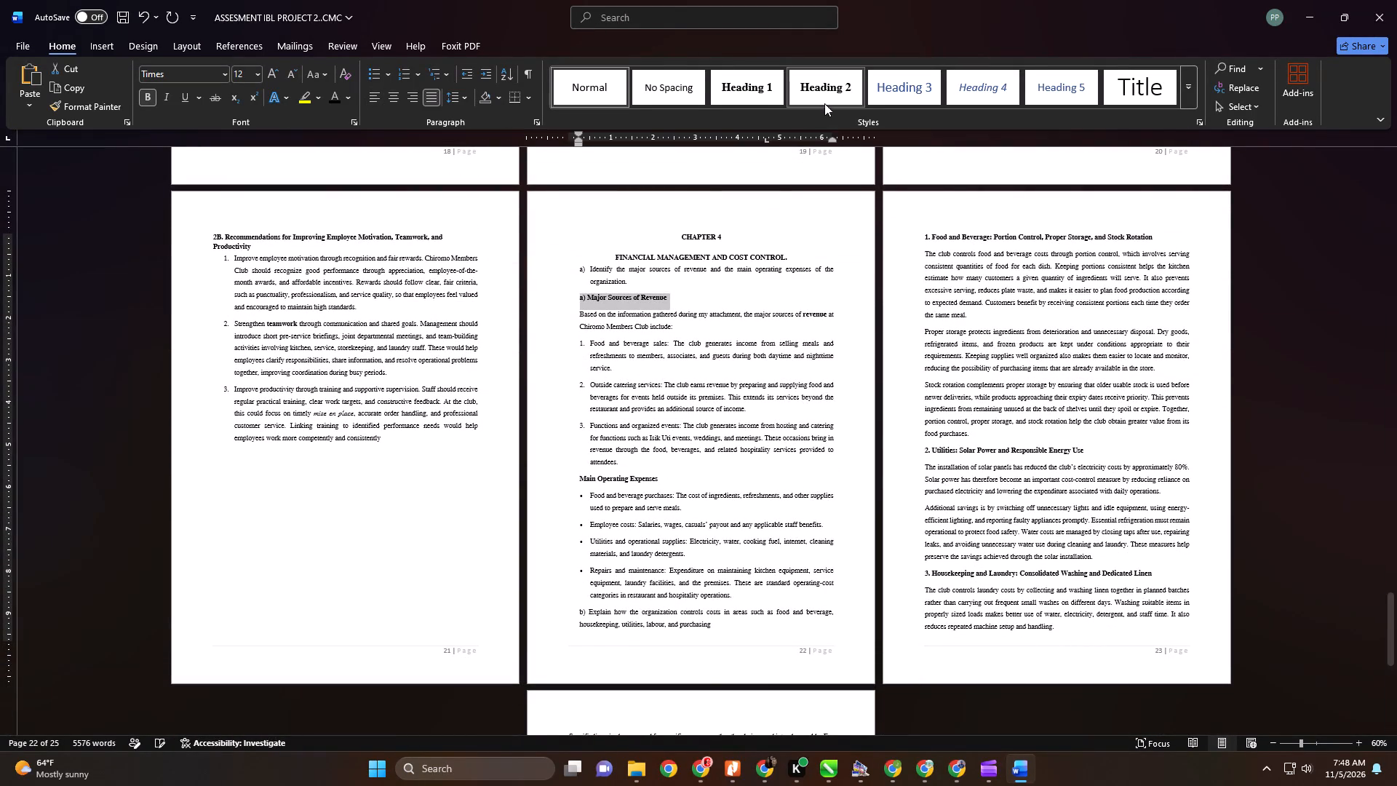
left_click(828, 86)
Apply the Heading 2 style to the Main Operating Expenses heading.
scroll(853, 250, "up", 1)
scroll(853, 255, "down", 1)
scroll(853, 257, "up", 1)
scroll(851, 261, "down", 2)
left_click(551, 453)
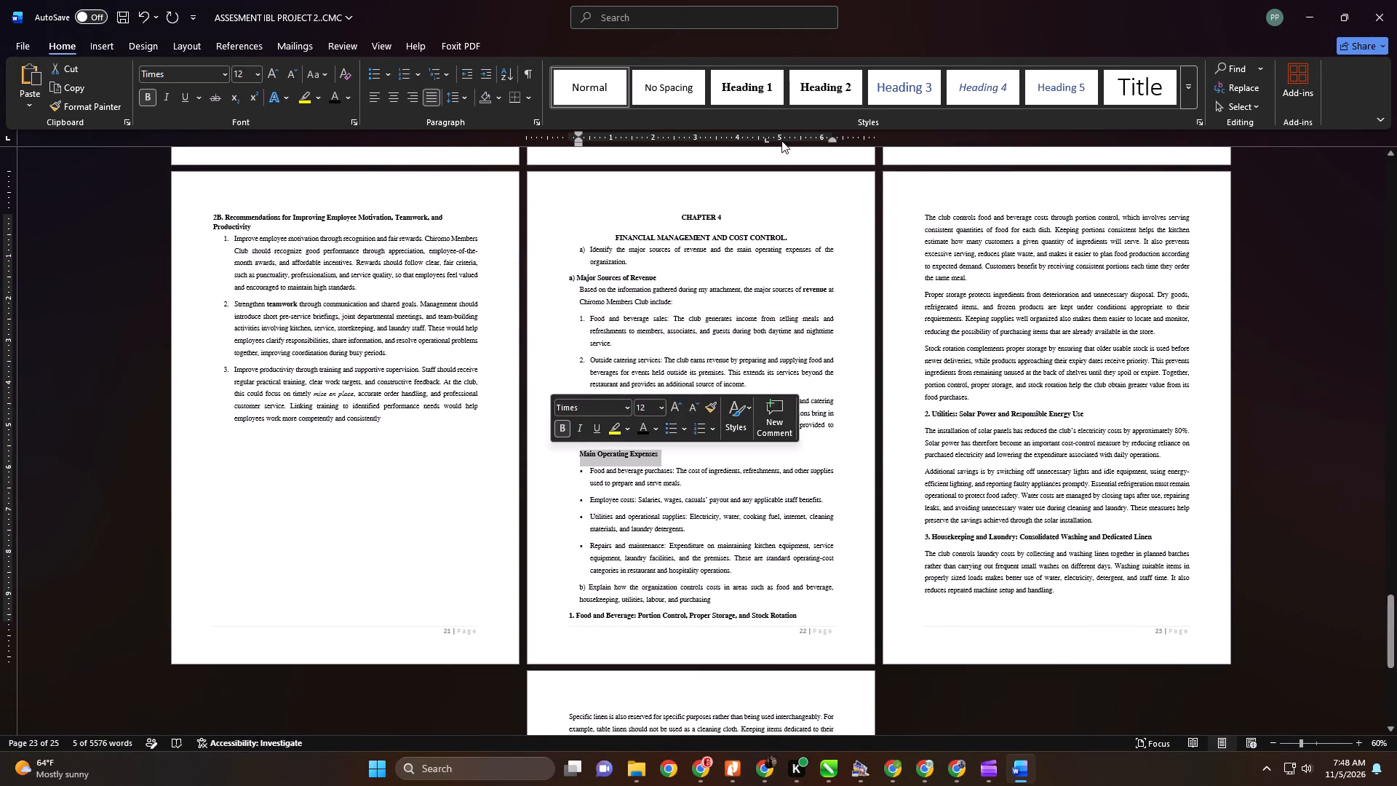
left_click(835, 85)
Add line breaks after question b) on cost control so the 1. Food and Beverage heading starts the next page.
scroll(758, 257, "down", 1)
scroll(754, 279, "up", 1)
scroll(753, 287, "down", 2)
left_click(724, 555)
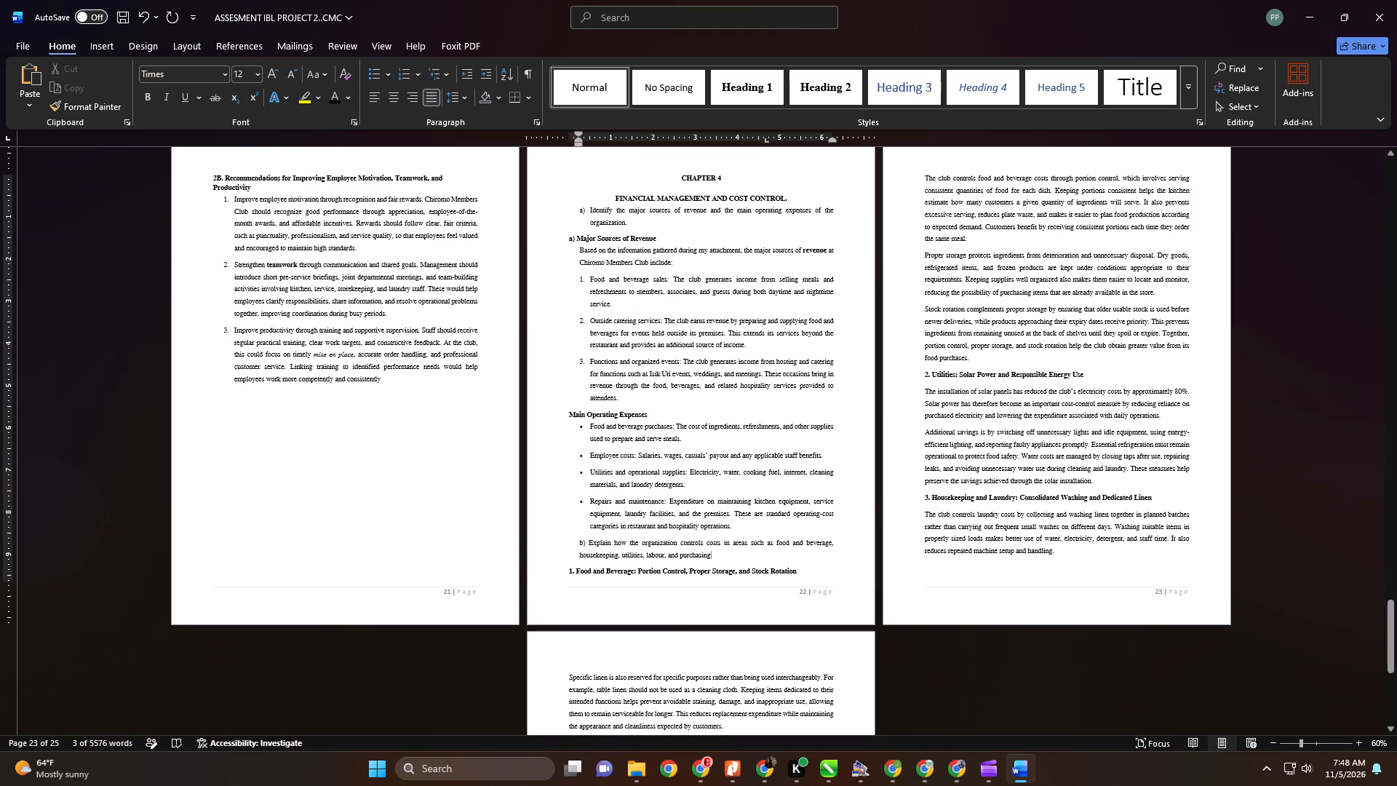
key("Return")
key("Return")
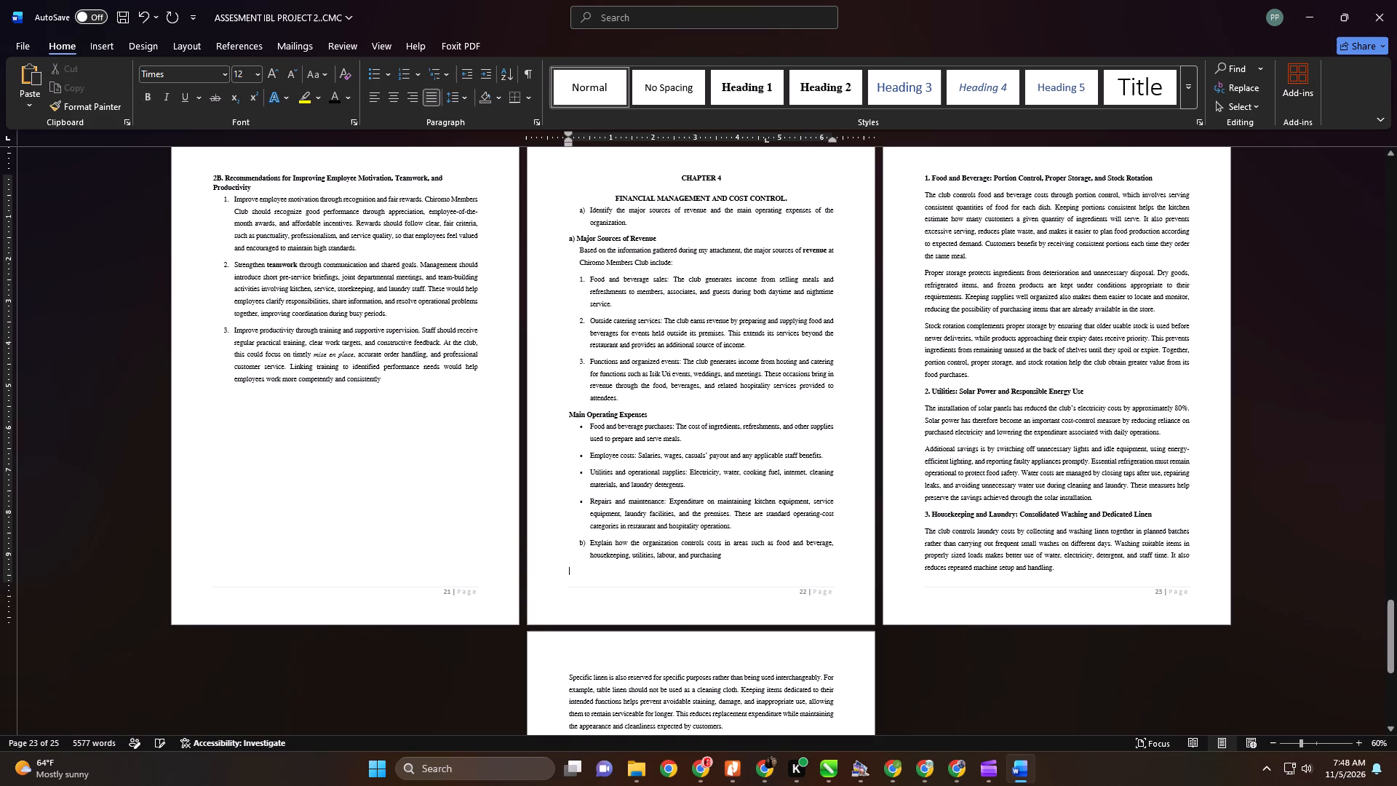
key("Return")
key("Delete")
Apply the Heading 2 style to the four numbered cost-control headings in CHAPTER 4: Food and Beverage, Utilities, Housekeeping and Laundry, and Purchasing.
left_click(893, 175)
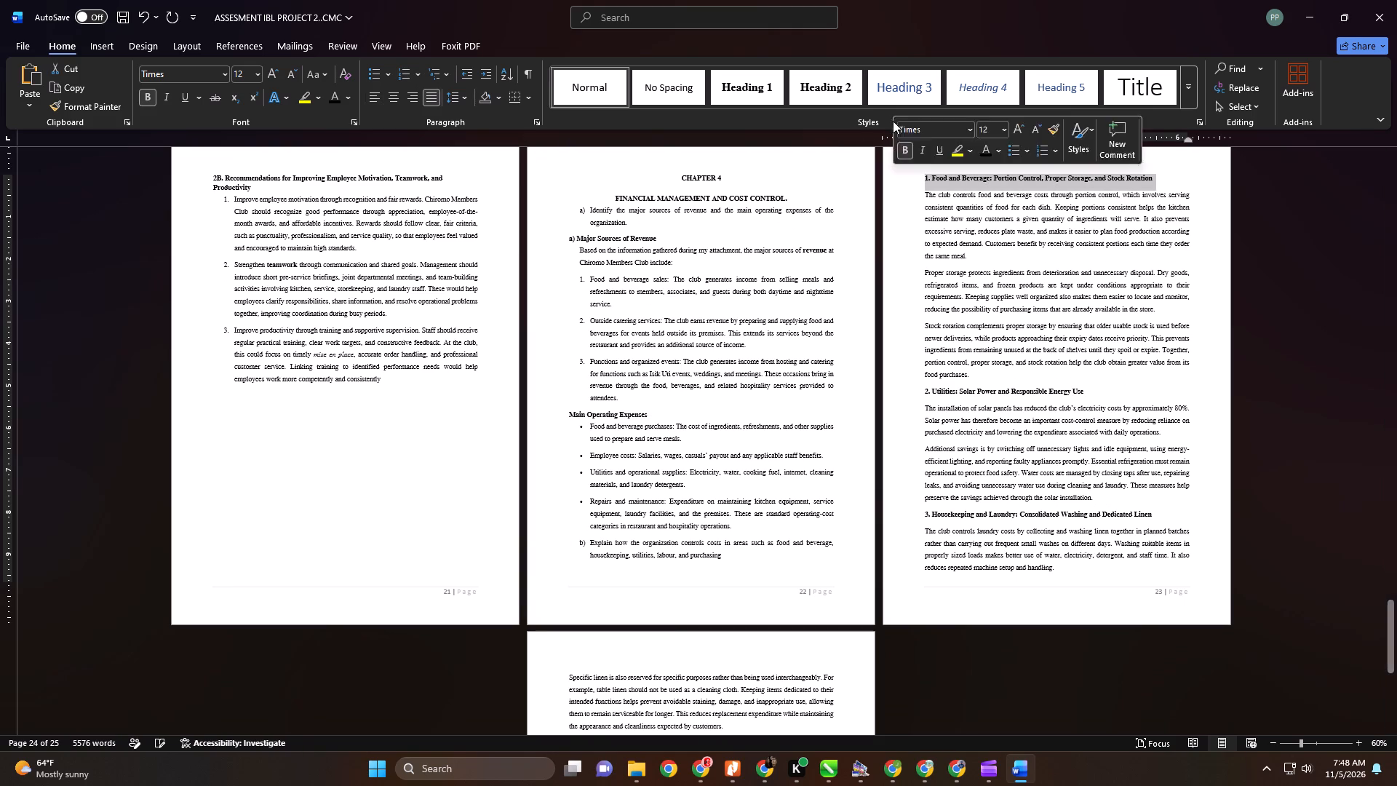
left_click(840, 88)
scroll(958, 306, "down", 5)
left_click(905, 298)
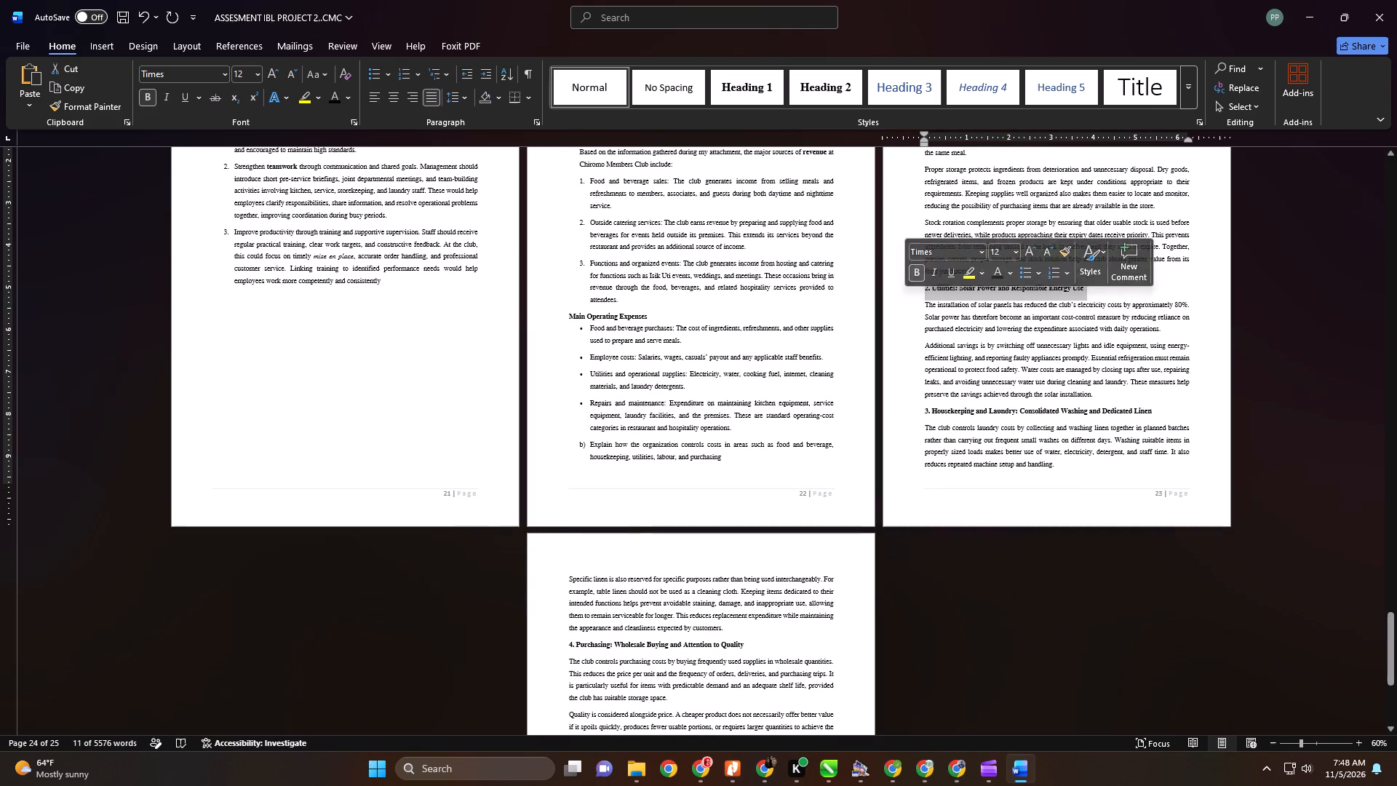
left_click(846, 74)
left_click(908, 412)
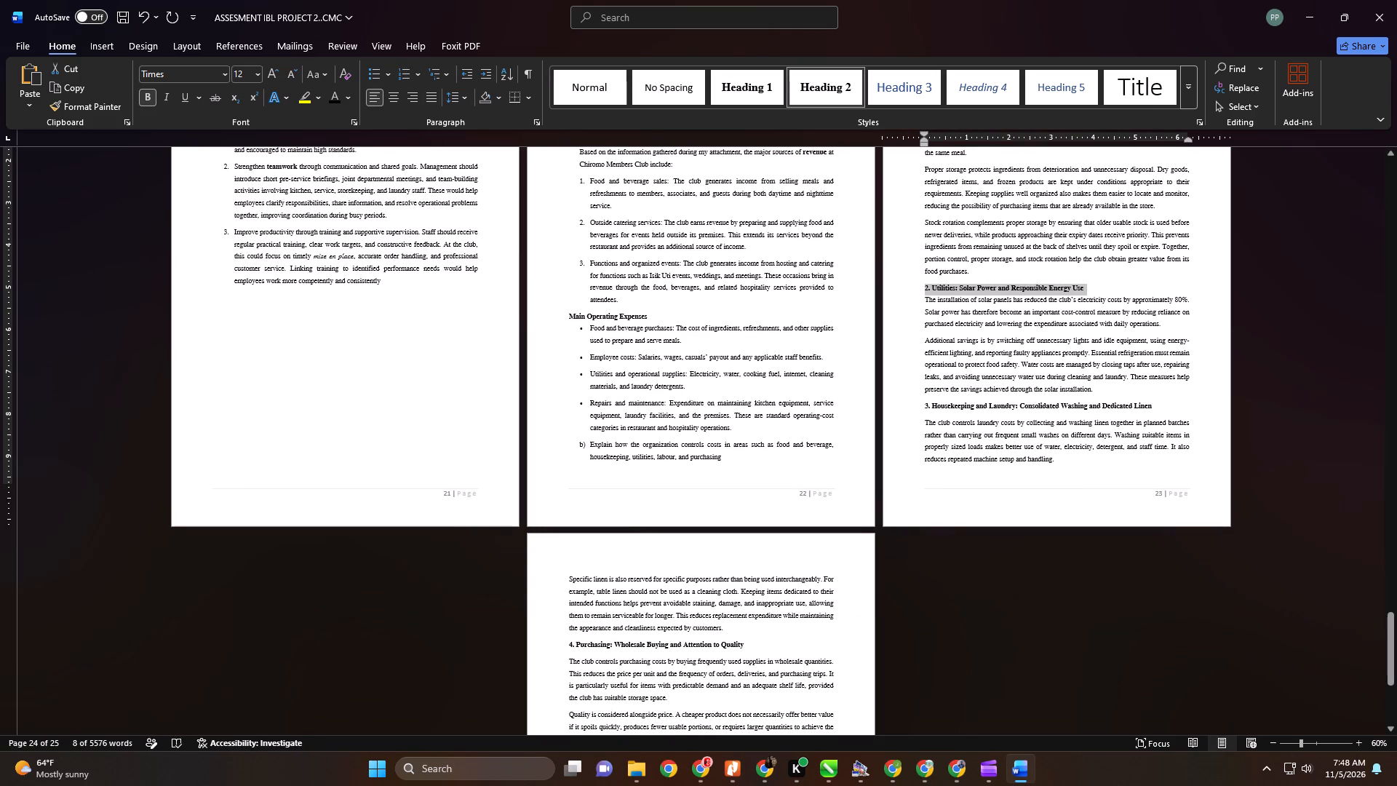
left_click(835, 82)
scroll(883, 226, "down", 2)
scroll(893, 290, "up", 1)
scroll(893, 299, "down", 7)
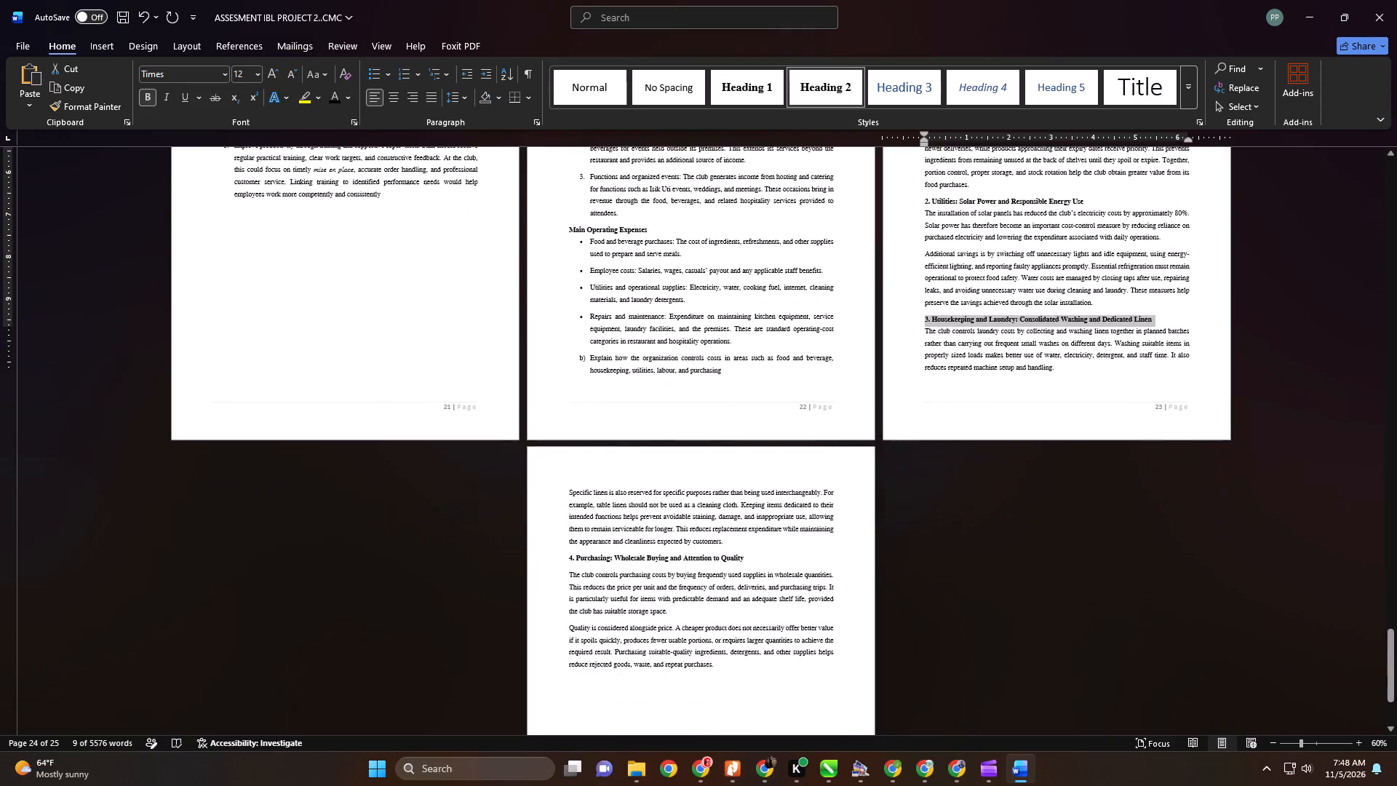
scroll(588, 623, "up", 1)
left_click(542, 509)
left_click(828, 82)
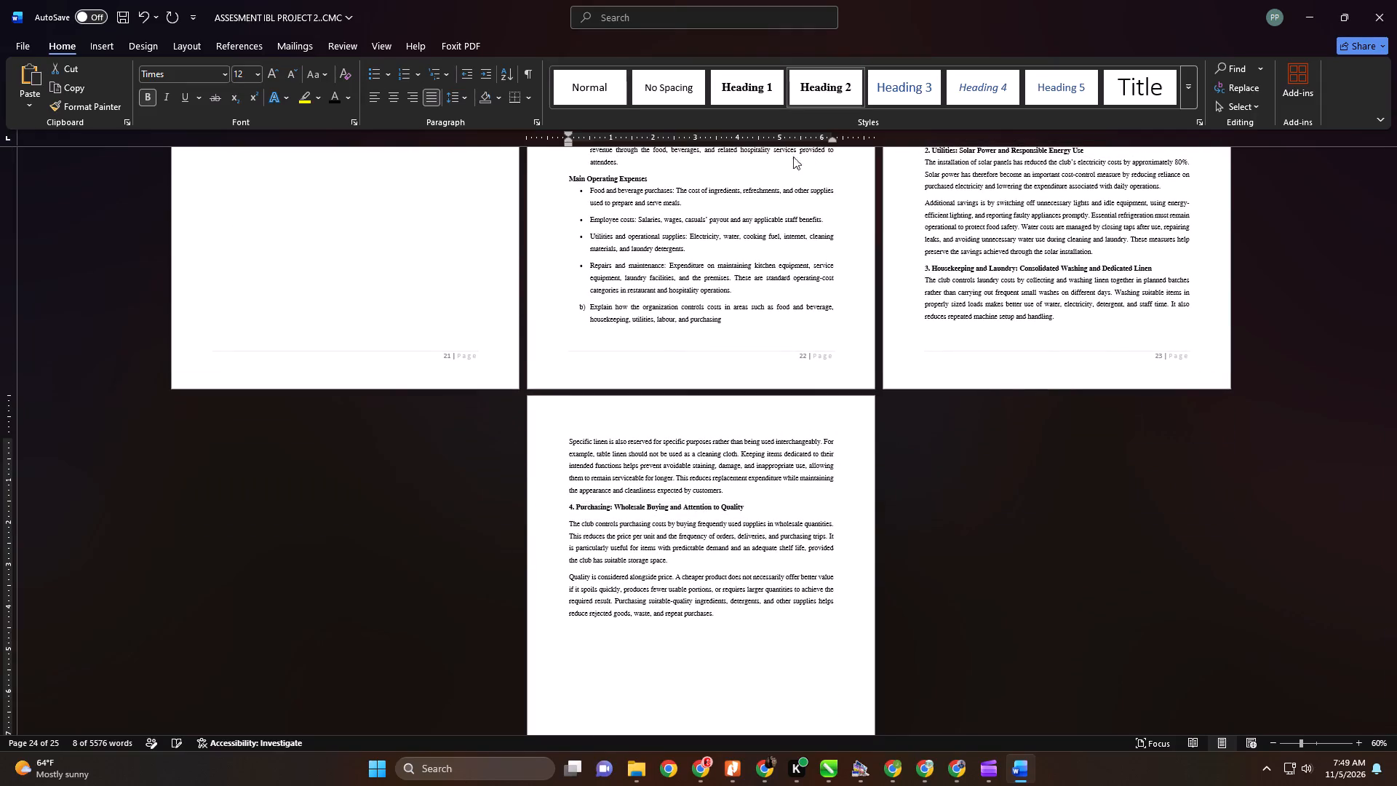
Insert a page break after the DEDICATION paragraph, before CHAPTER 1.
scroll(674, 476, "down", 1)
scroll(677, 496, "up", 1)
scroll(678, 499, "down", 7)
scroll(701, 550, "up", 1)
scroll(701, 550, "down", 1)
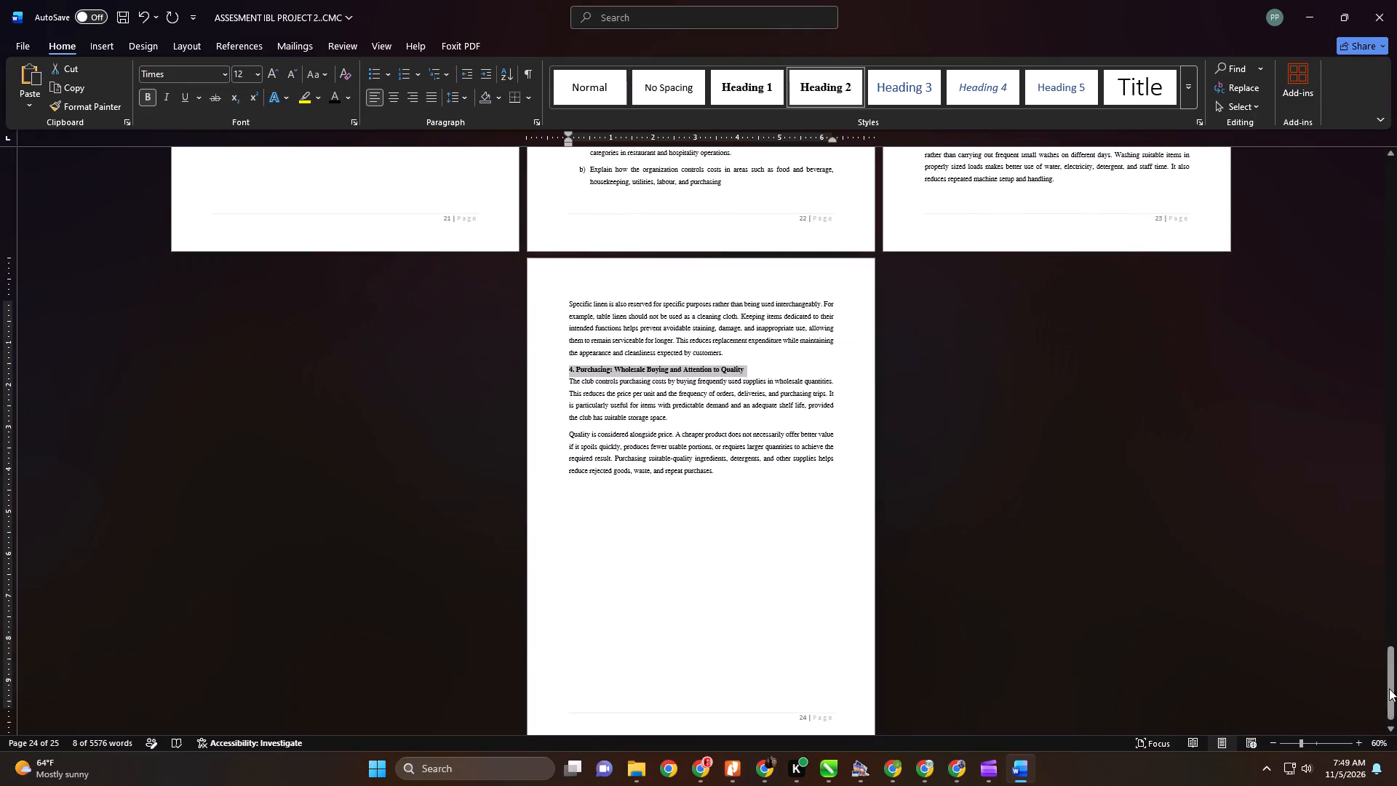
left_click_drag(1389, 688, 1362, 152)
scroll(945, 272, "up", 1)
scroll(935, 281, "down", 7)
scroll(661, 505, "up", 1)
scroll(642, 513, "down", 1)
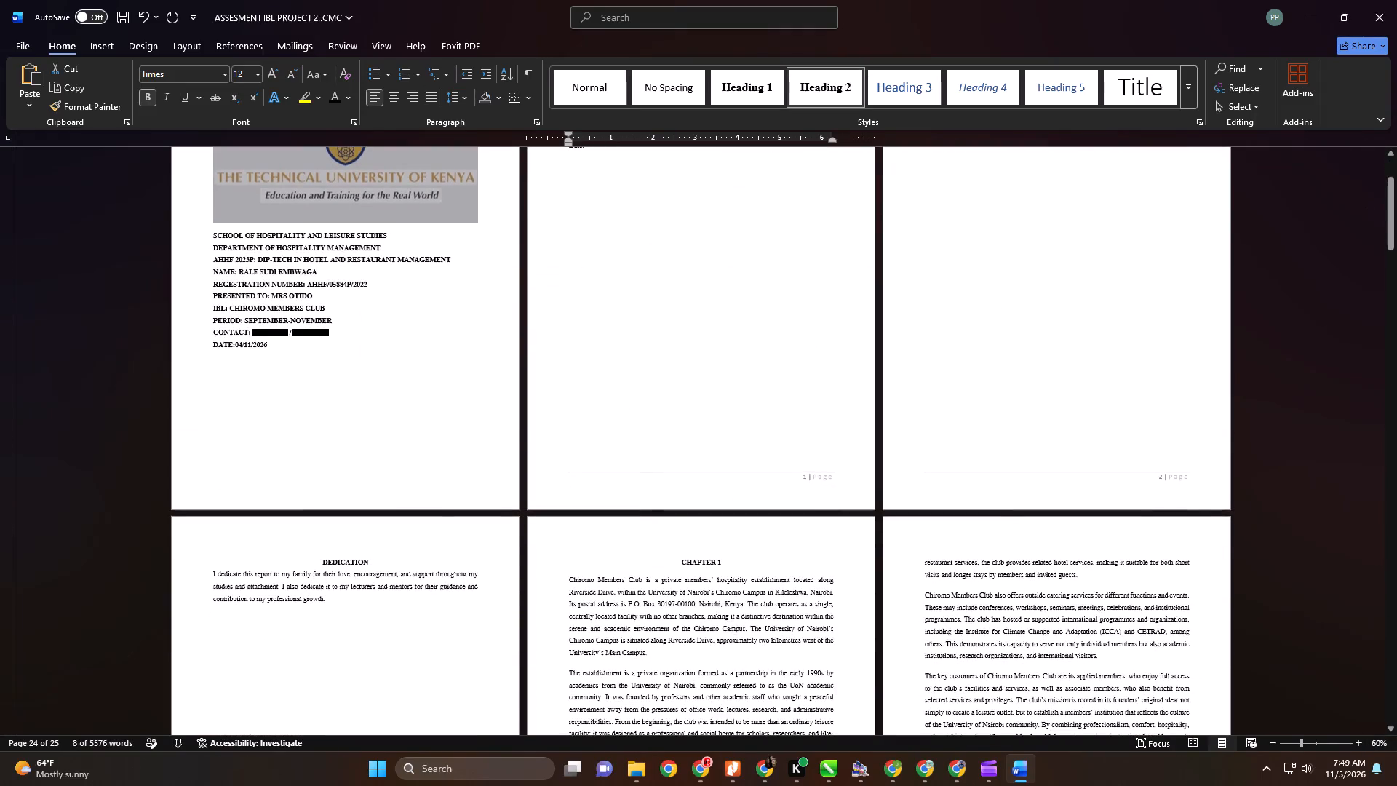
scroll(467, 590, "up", 1)
scroll(469, 590, "down", 1)
scroll(469, 590, "up", 1)
scroll(469, 590, "down", 2)
left_click(325, 585)
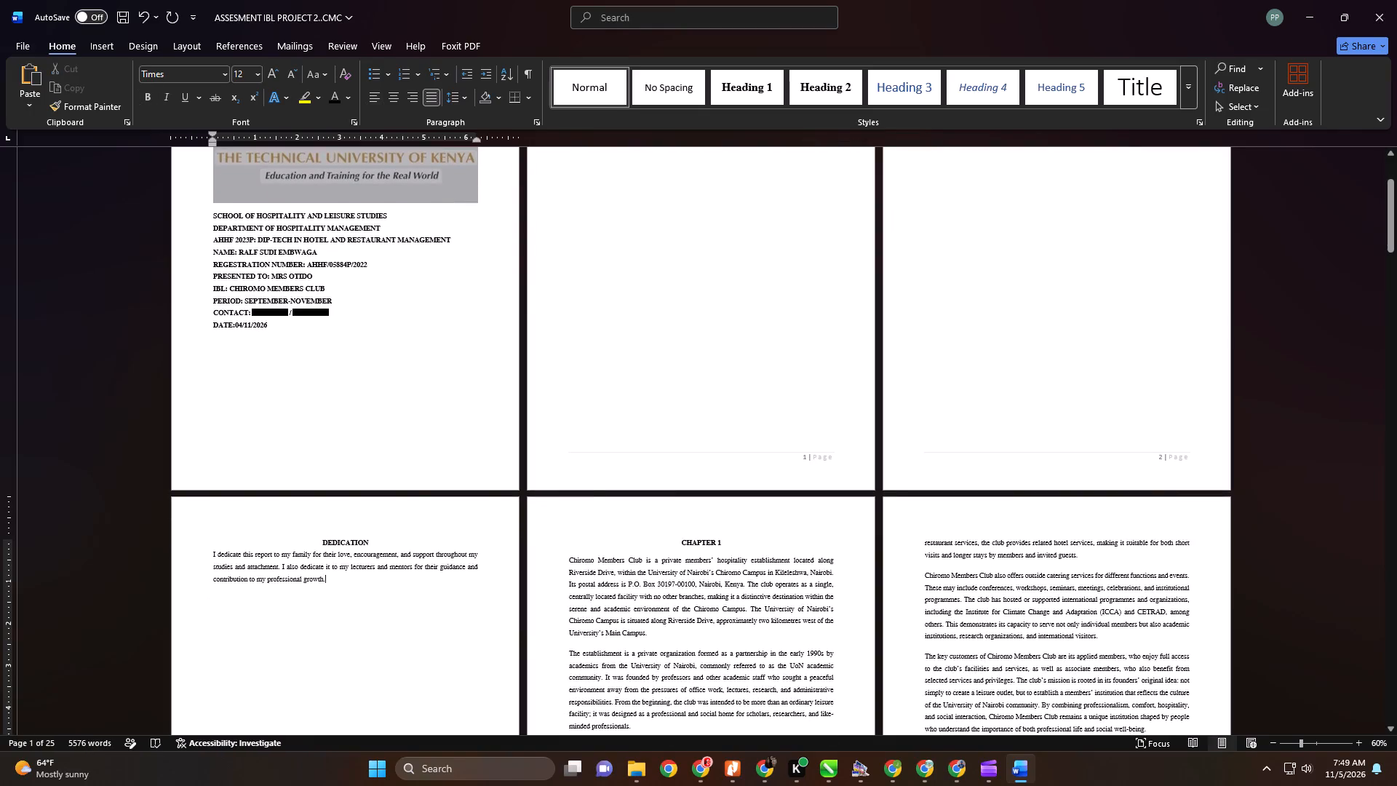
key("ctrl+Return")
Insert an automatic table of contents on the blank page after the DEDICATION.
left_click(600, 537)
left_click(256, 45)
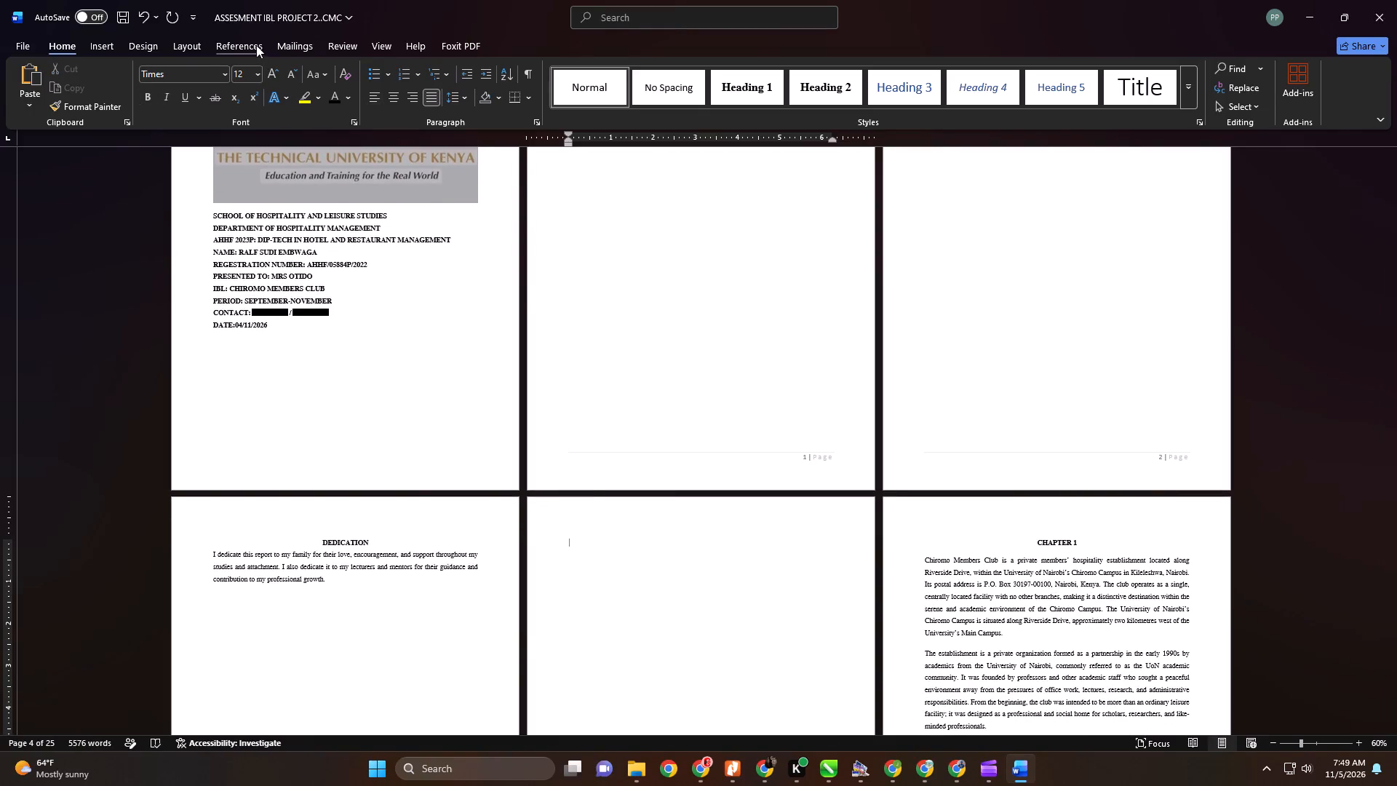
left_click(34, 79)
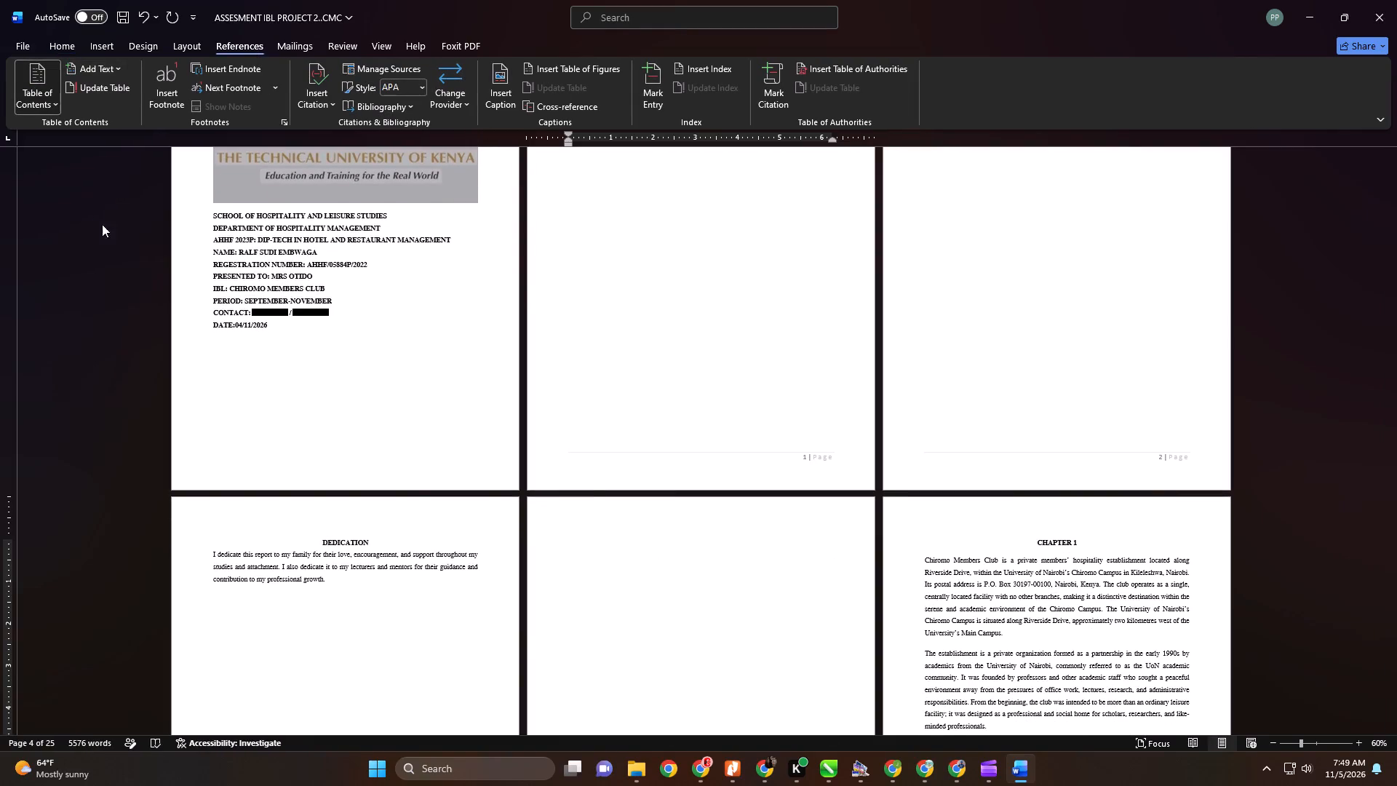
left_click(118, 294)
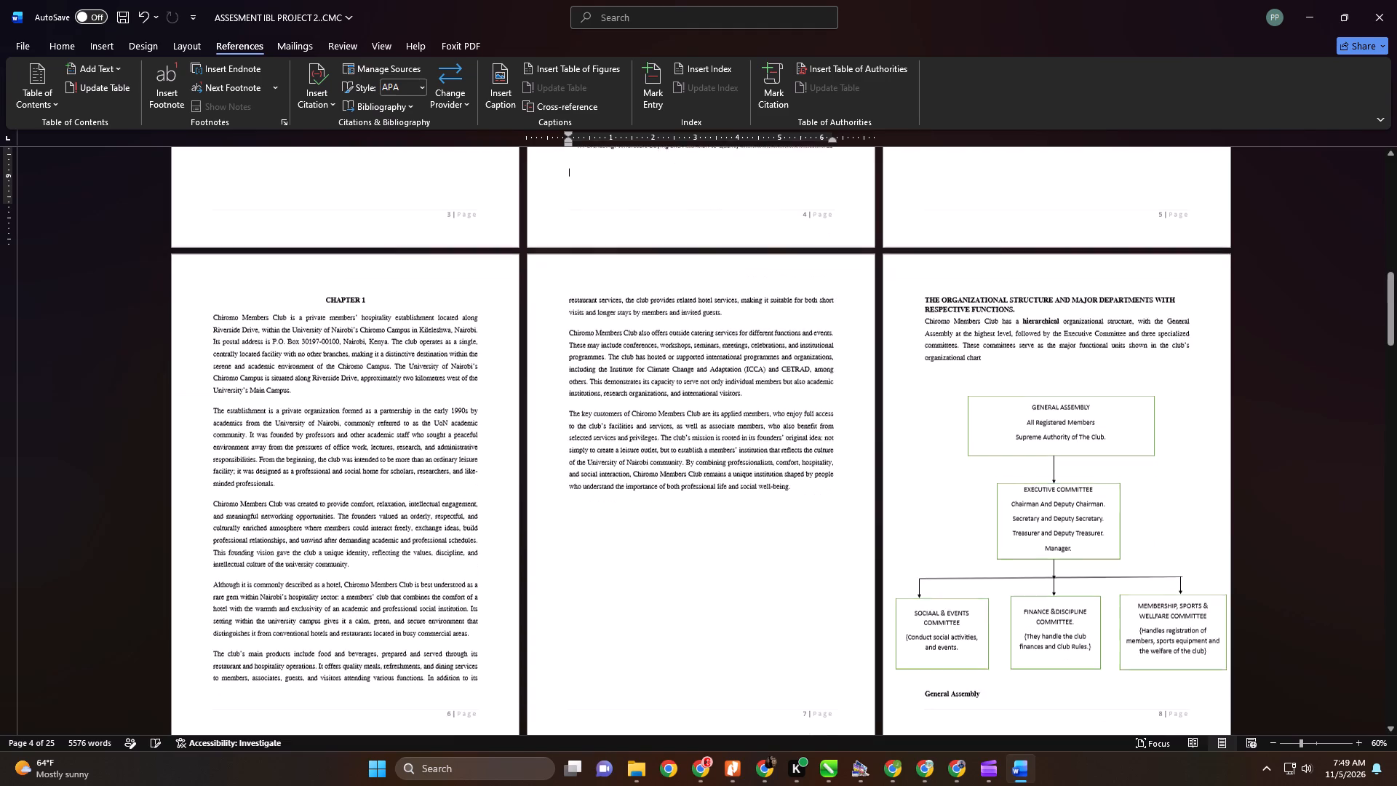
Format the entire table of contents, including its title, in Times, size 12 and black text.
scroll(791, 408, "down", 1)
scroll(791, 408, "up", 1)
scroll(791, 408, "down", 1)
scroll(791, 408, "up", 1)
scroll(791, 408, "down", 1)
scroll(791, 408, "up", 4)
scroll(791, 408, "down", 1)
scroll(791, 408, "up", 7)
scroll(791, 408, "down", 1)
scroll(791, 408, "up", 1)
scroll(791, 408, "down", 1)
scroll(791, 408, "up", 6)
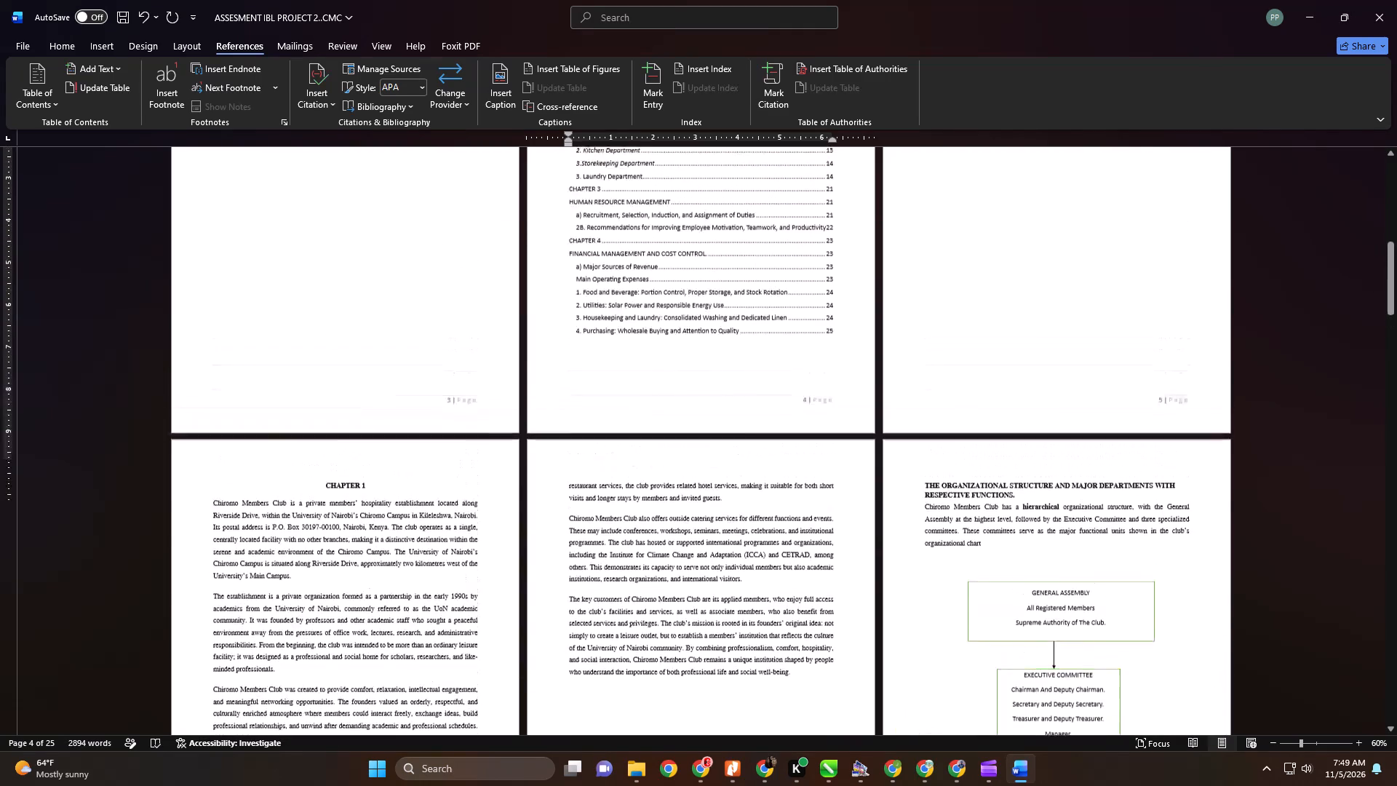
scroll(791, 408, "up", 10)
left_click_drag(865, 611, 648, 366)
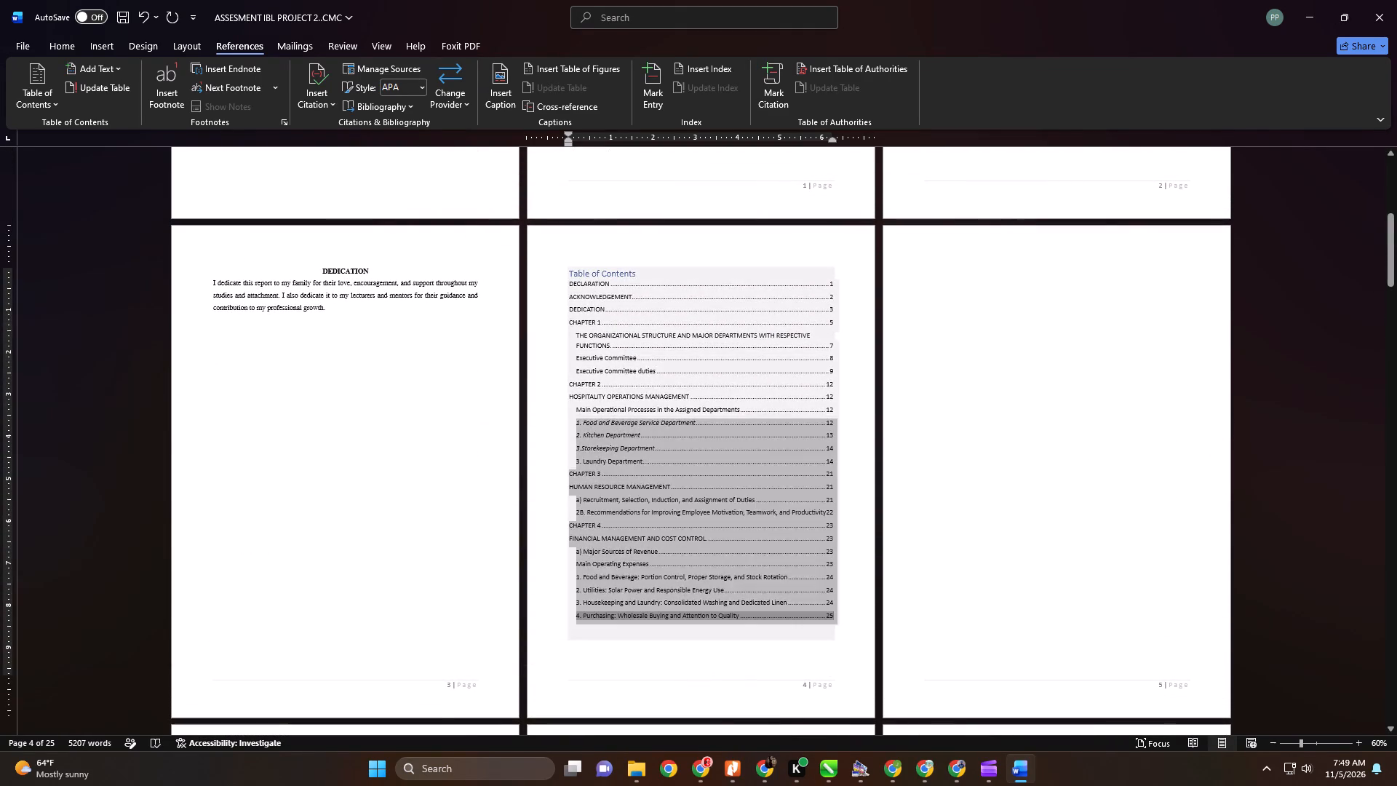
left_click_drag(648, 366, 566, 267)
left_click(66, 42)
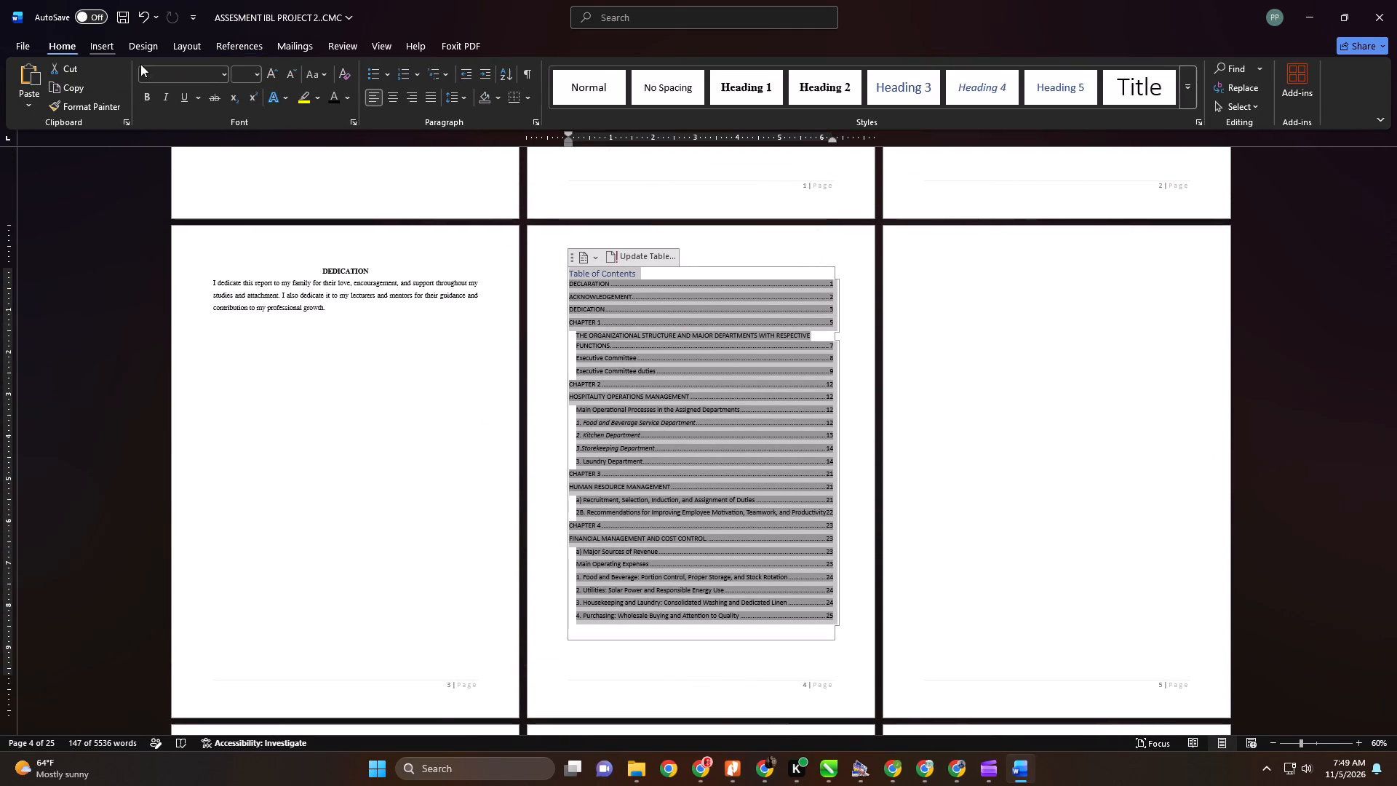
left_click(226, 75)
left_click(199, 171)
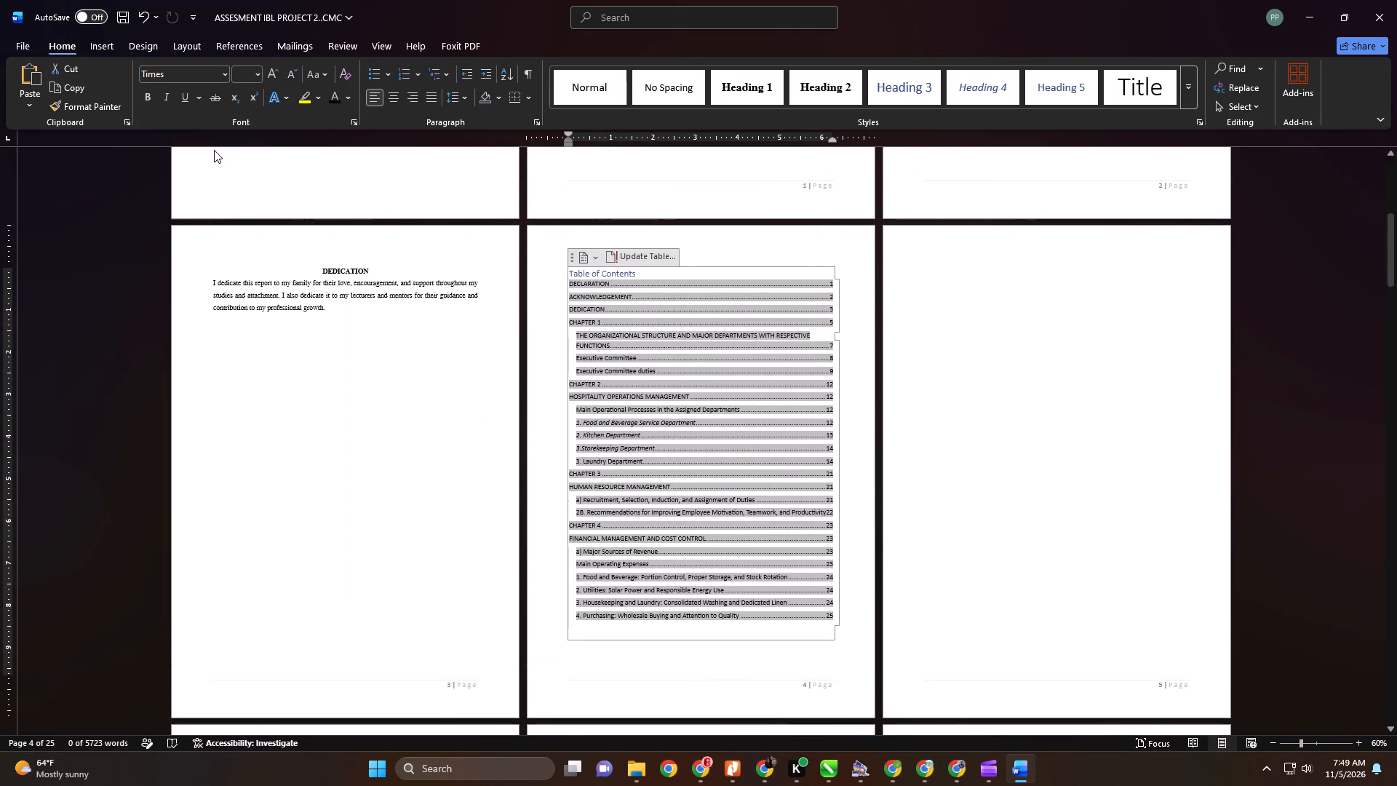
left_click(258, 72)
left_click(243, 160)
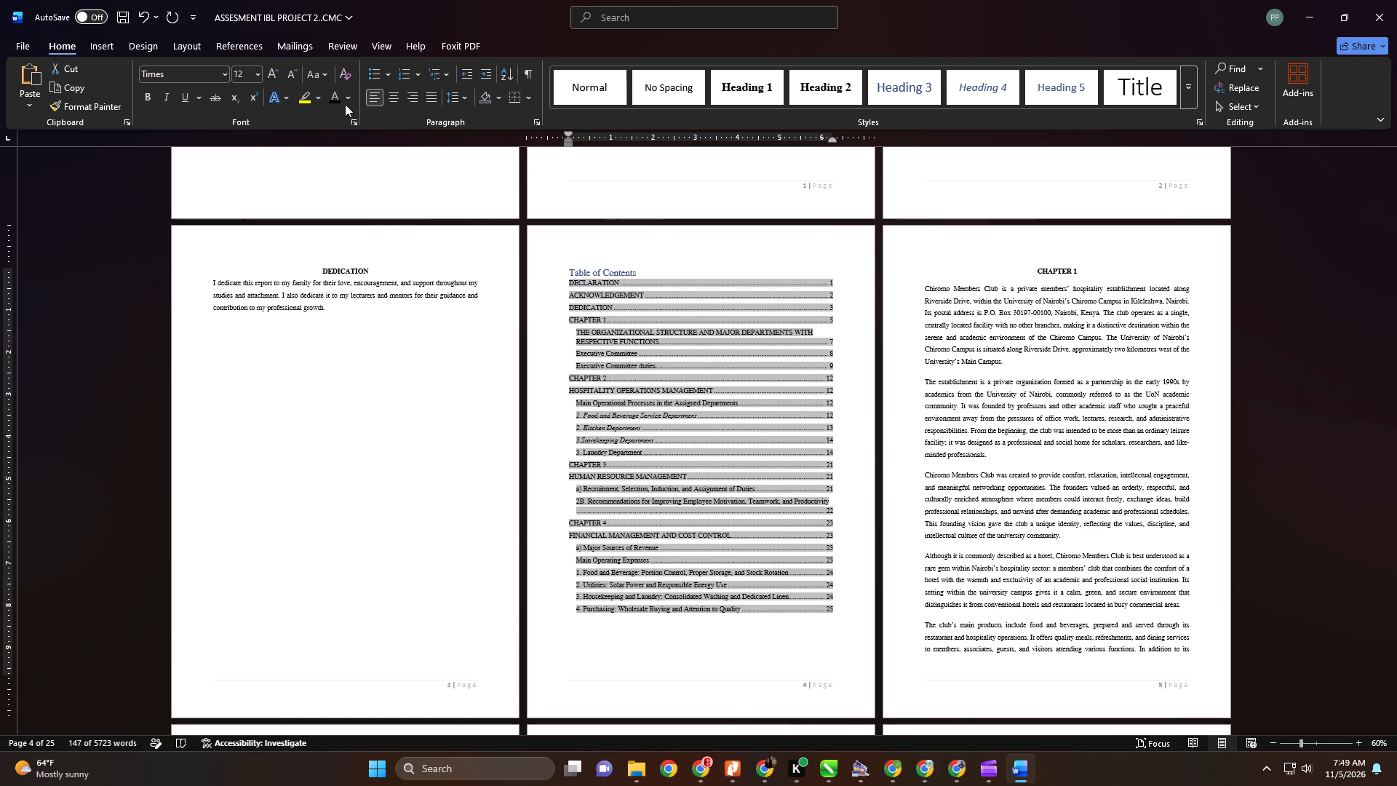
left_click(339, 94)
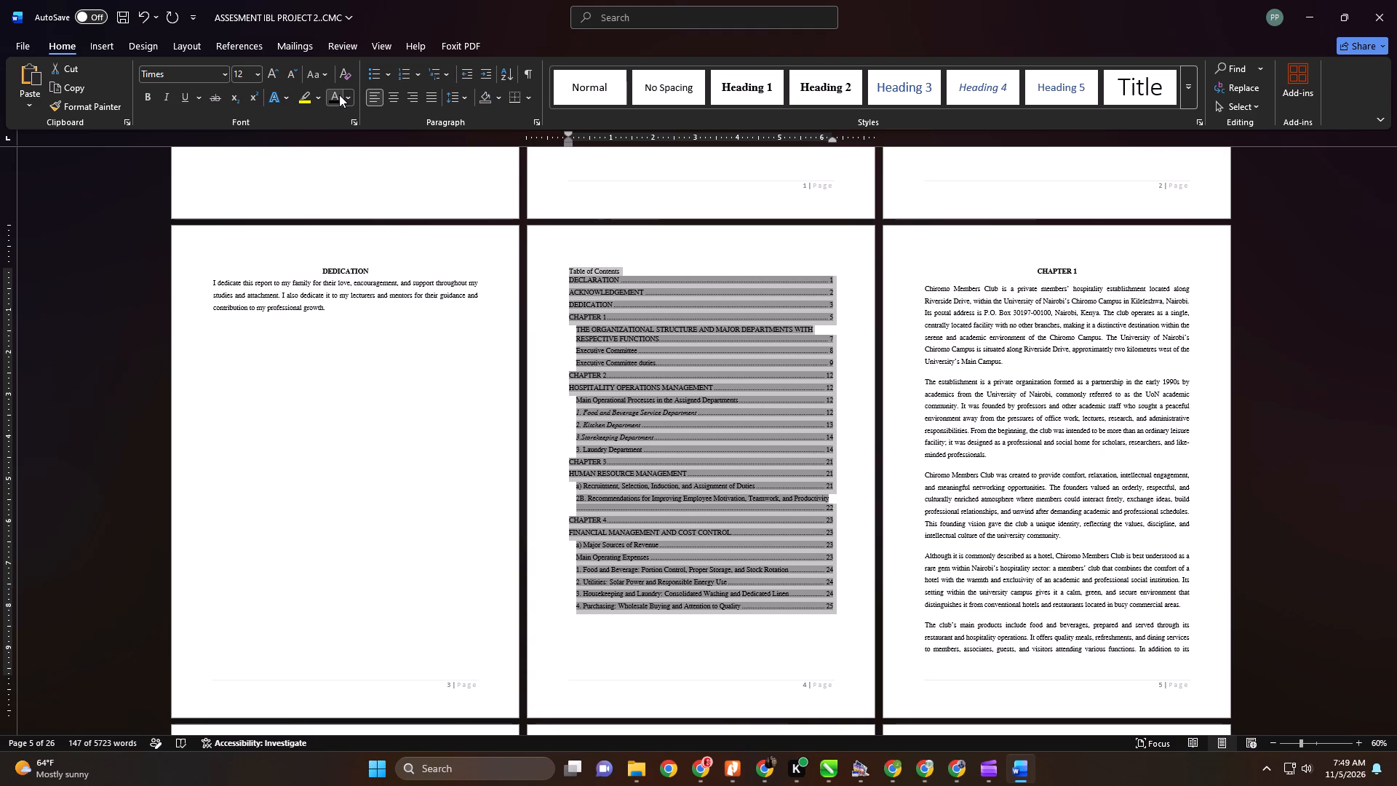
Justify the table of contents and set its line spacing to 1.5.
left_click(426, 98)
left_click(453, 100)
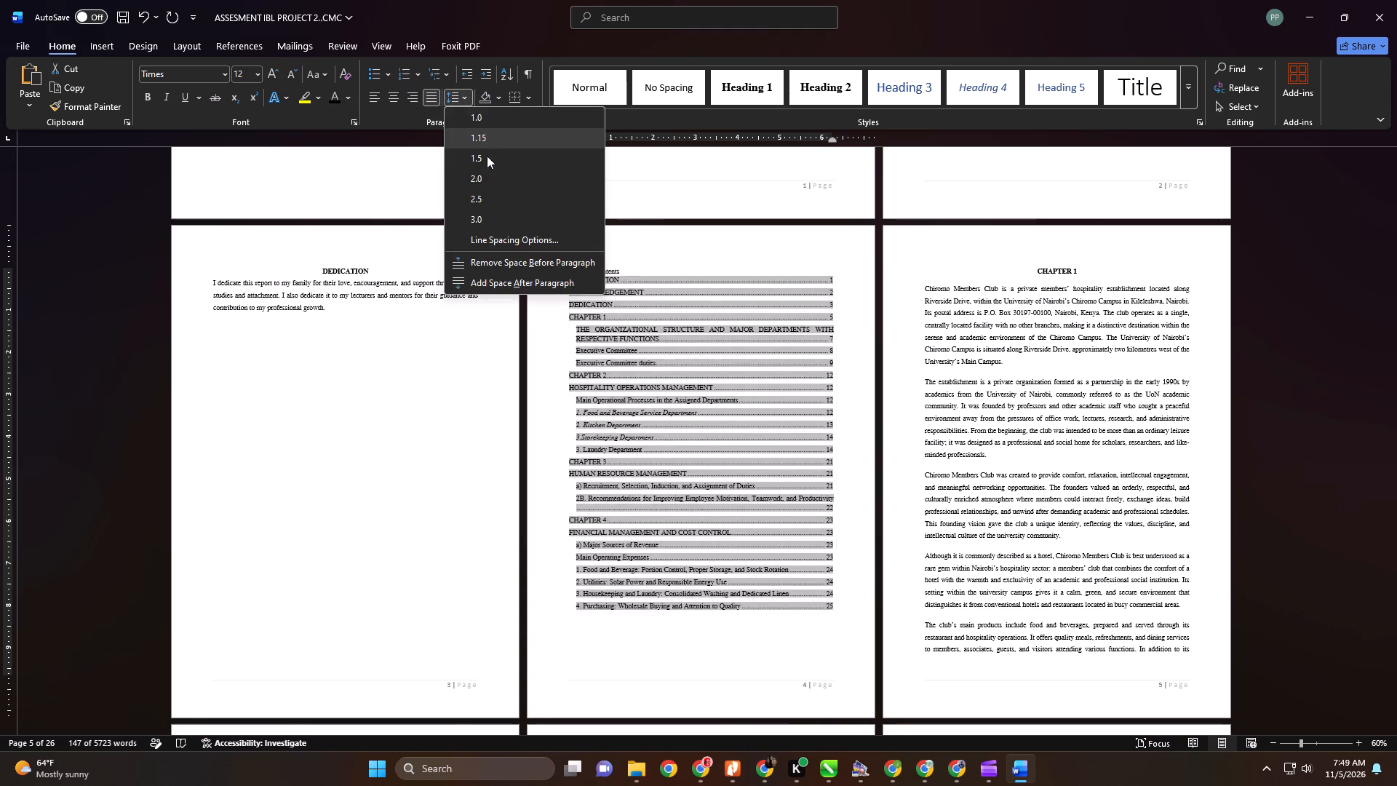
left_click(485, 159)
Centre the Table of Contents title and make it uppercase and bold.
left_click(542, 269)
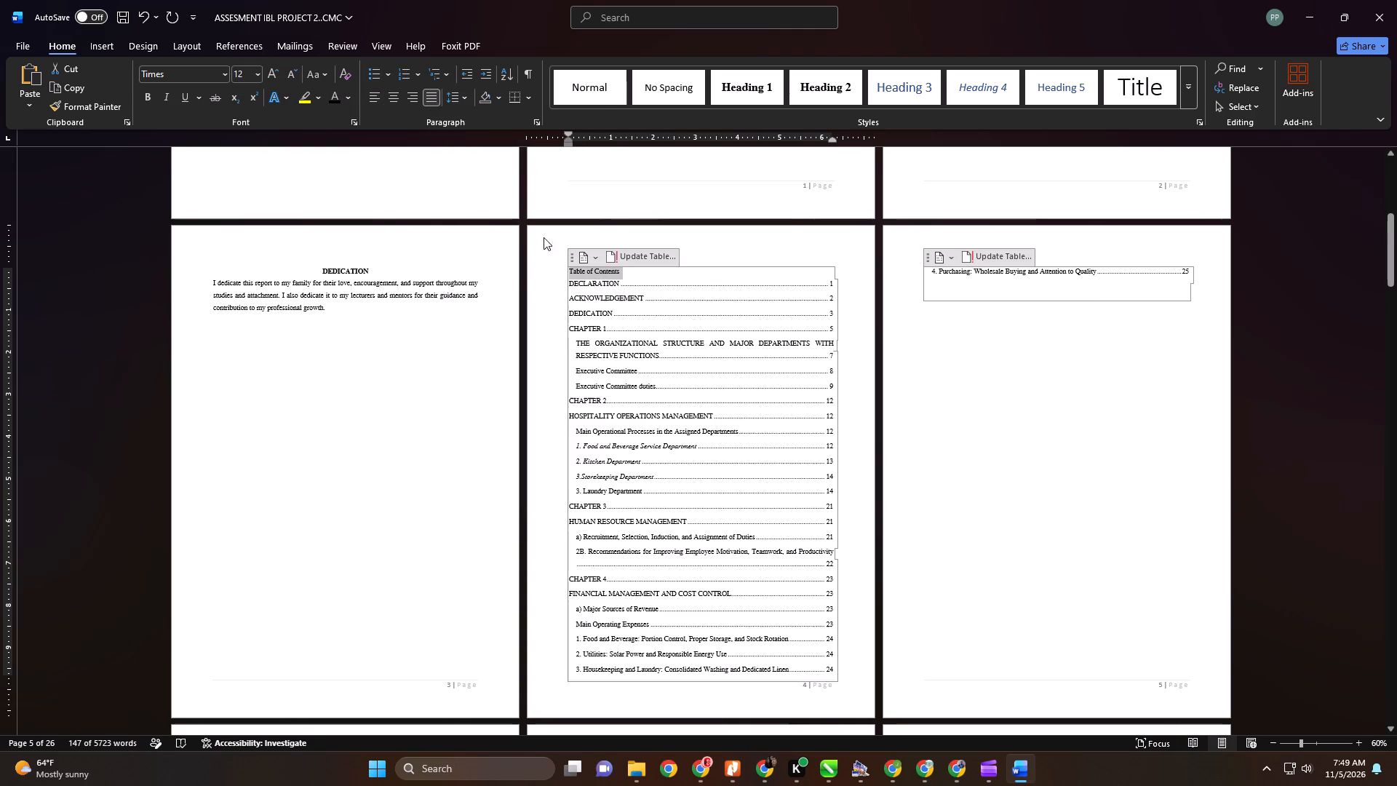
left_click(391, 100)
left_click(327, 76)
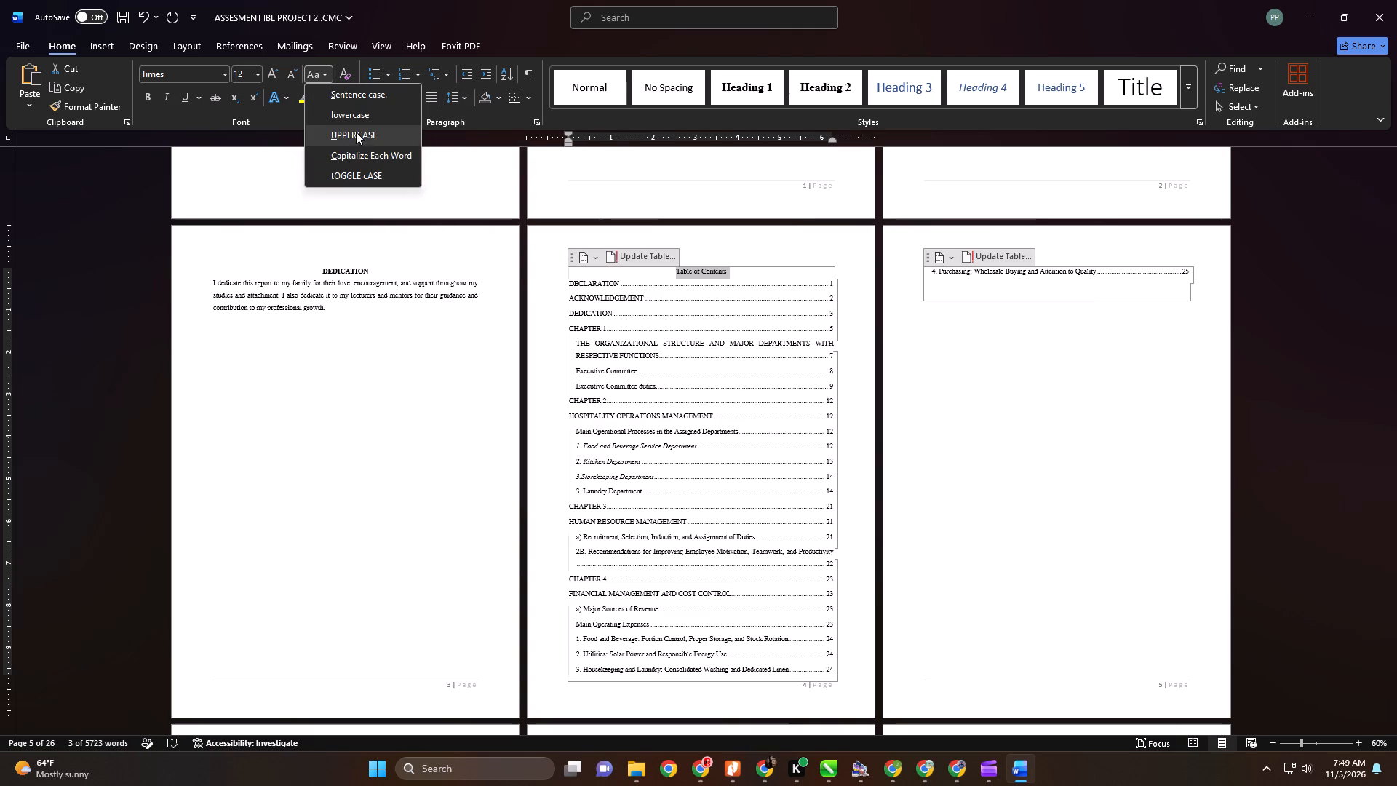
left_click(356, 130)
left_click(143, 95)
Save the report document.
scroll(570, 373, "up", 4)
scroll(576, 383, "down", 1)
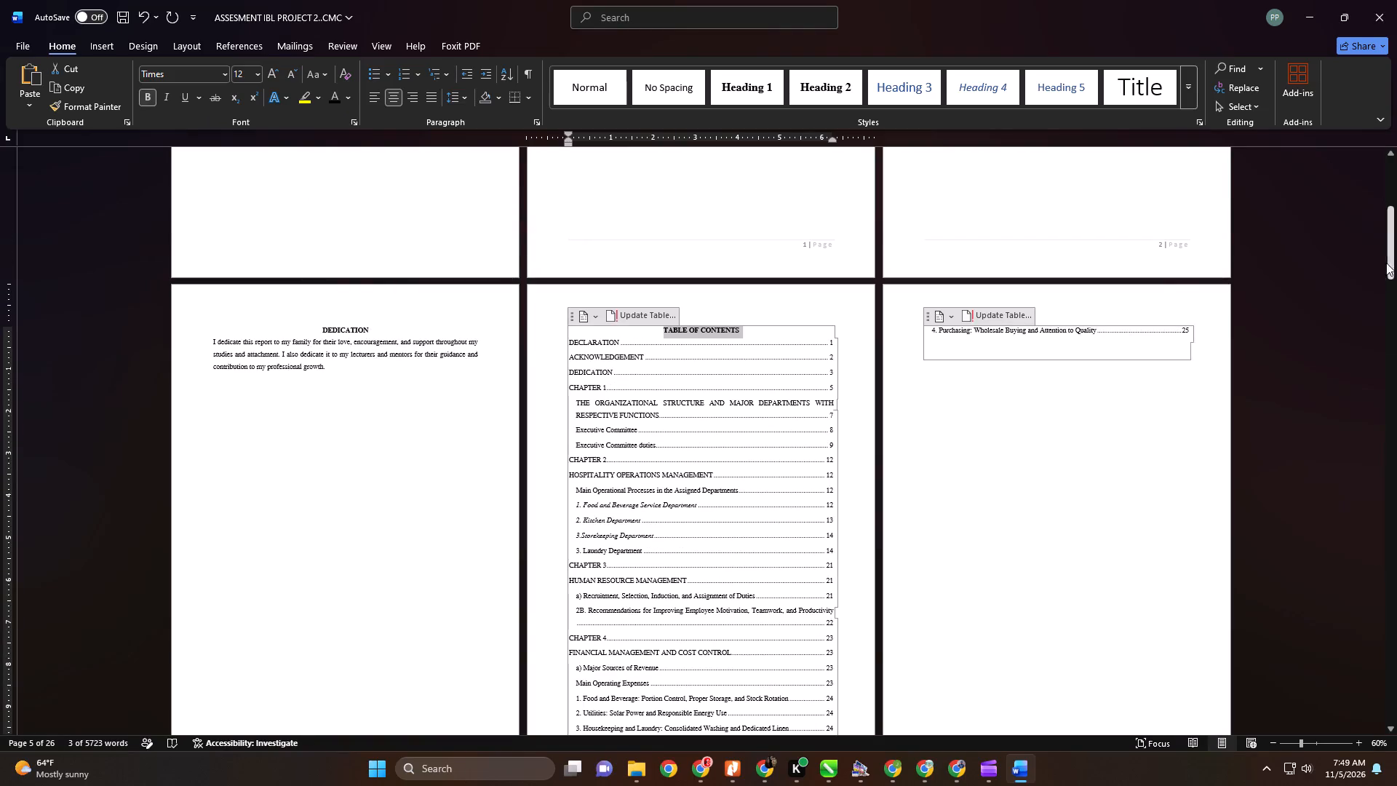
left_click_drag(1388, 256, 1396, 298)
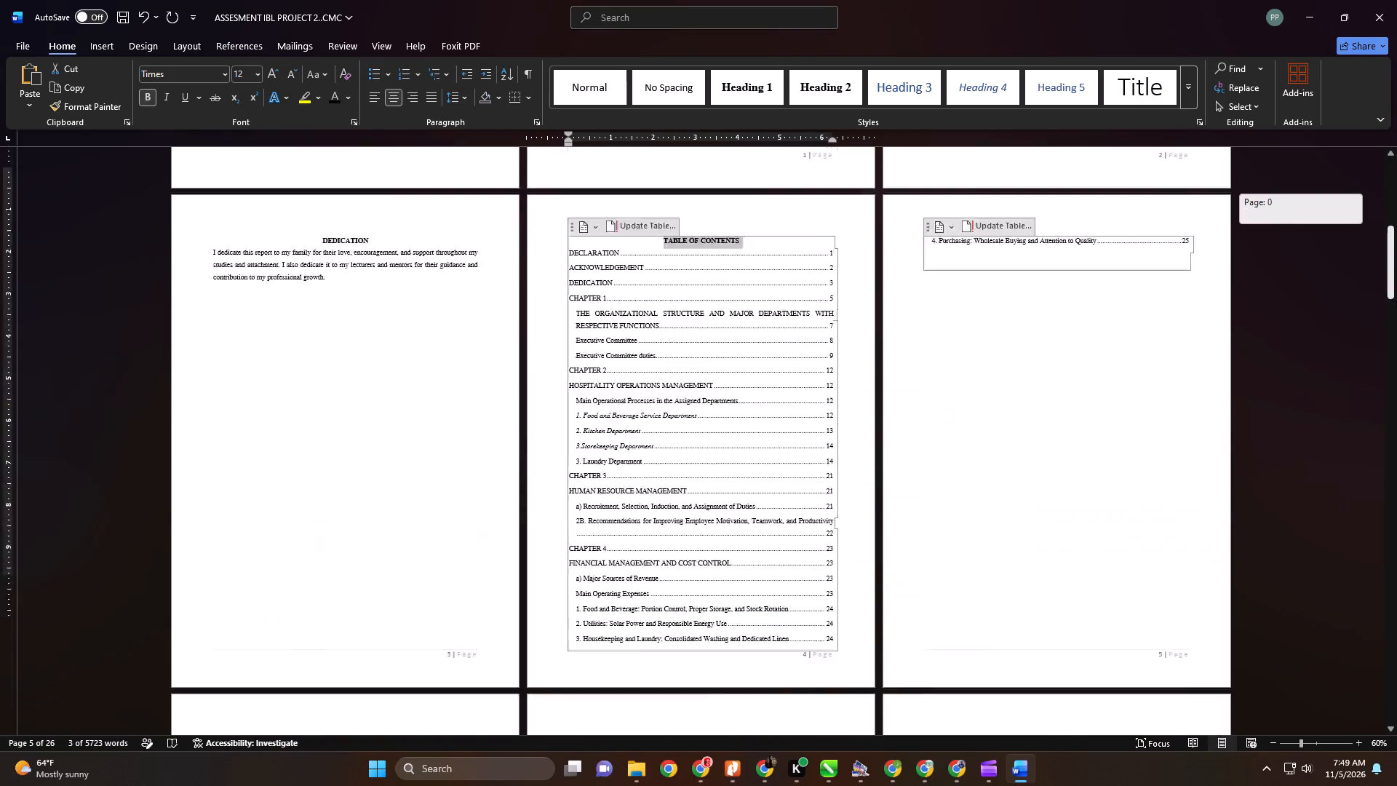
left_click_drag(1396, 298, 1396, 298)
double_click(119, 20)
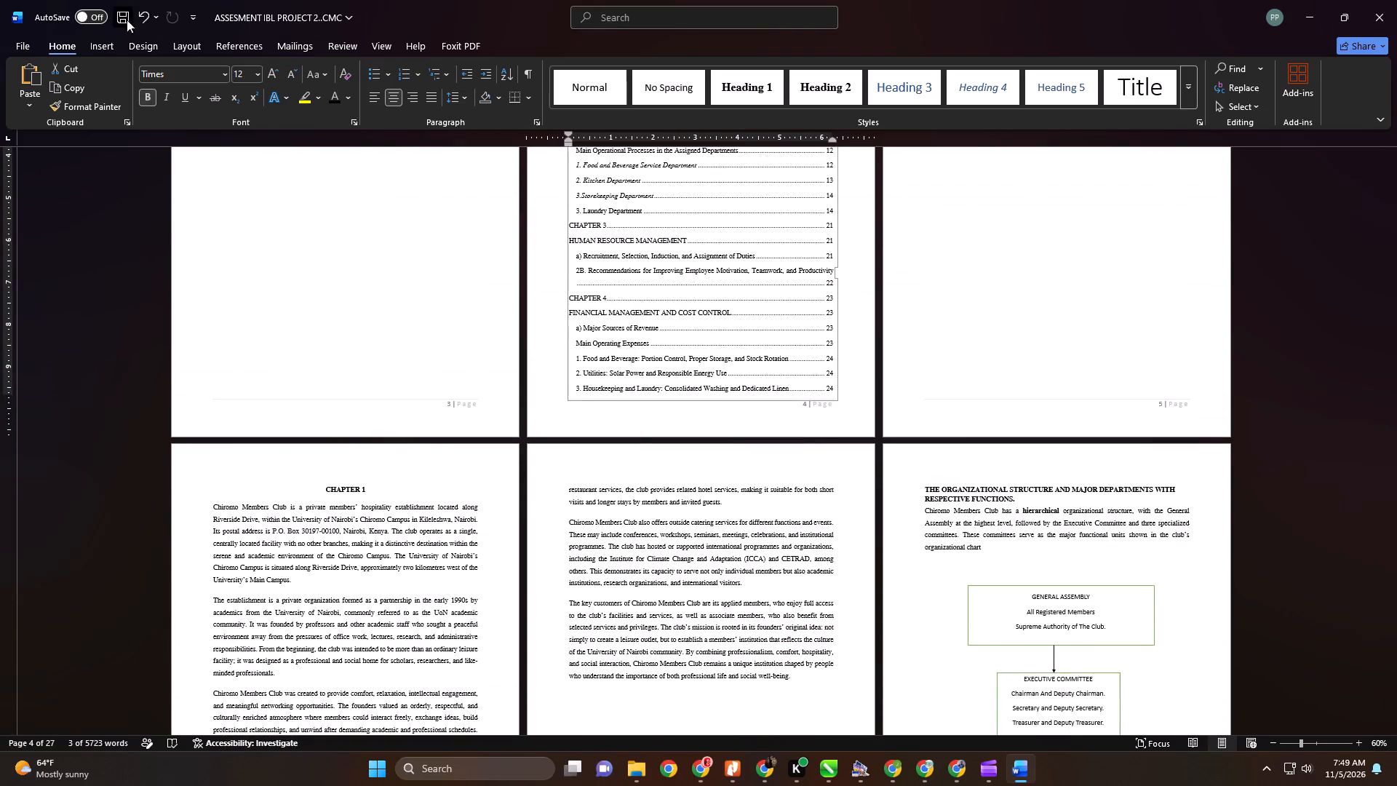
Add a line break before the General Assembly heading below the organizational chart to push it onto the next page.
left_click_drag(1394, 266, 1396, 326)
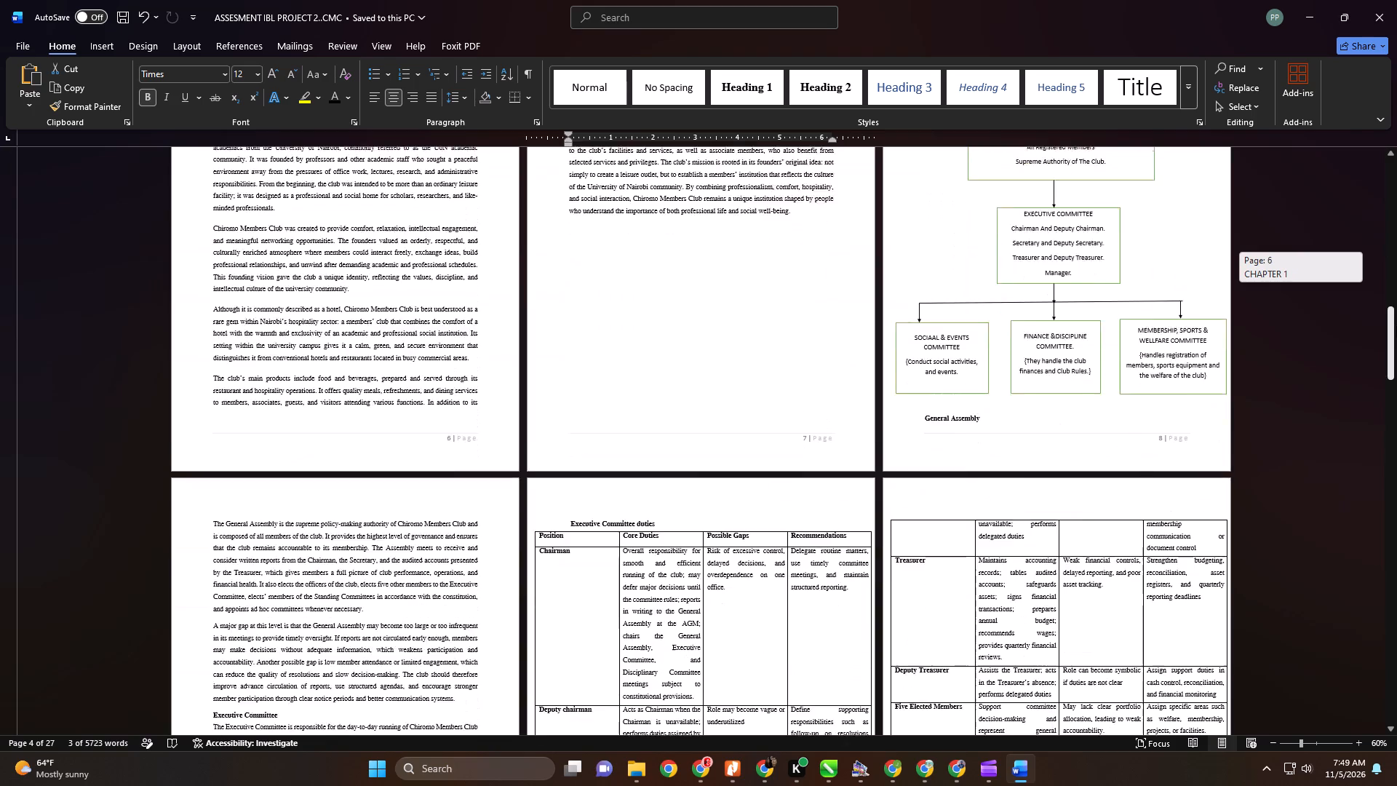
left_click_drag(1396, 326, 1396, 353)
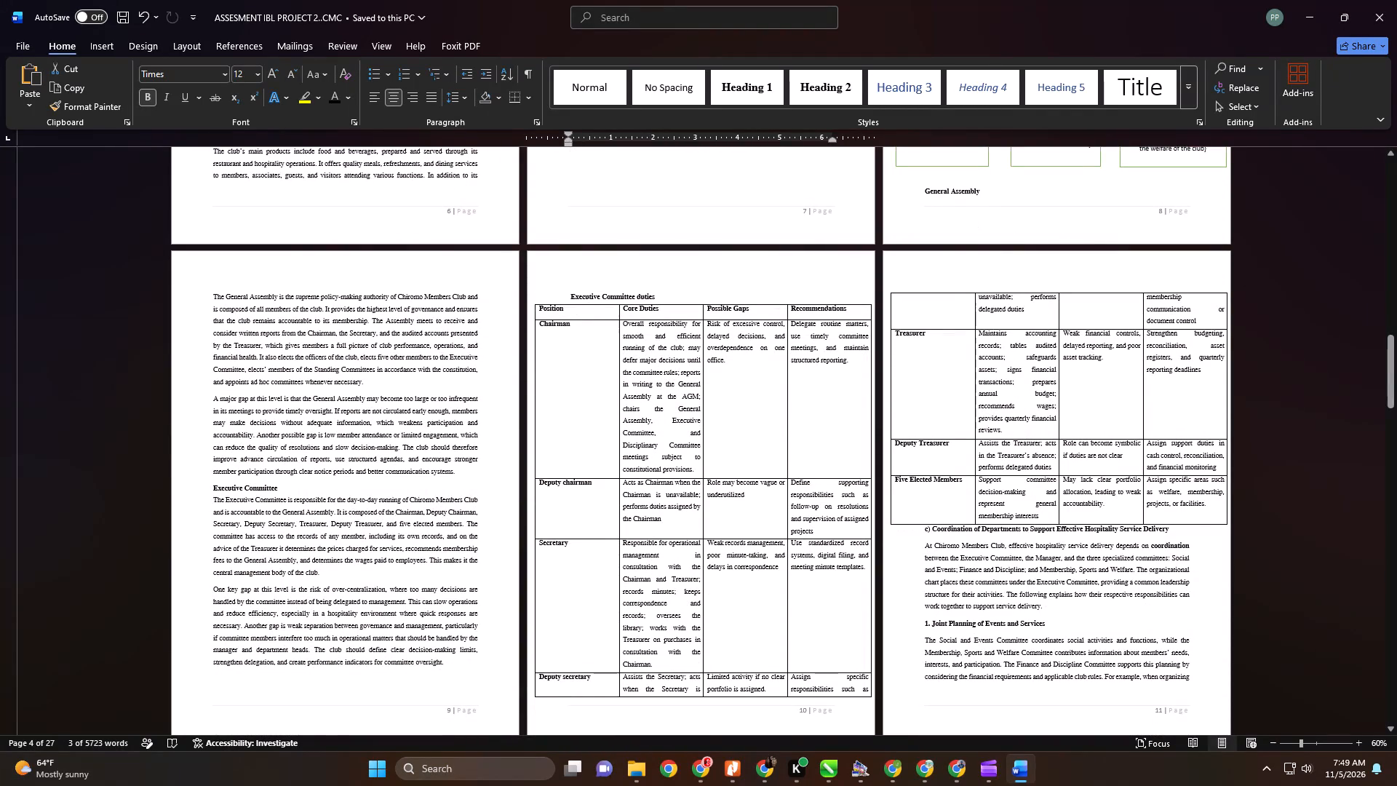
left_click(939, 185)
key("Return")
Look through the remaining pages, from the Executive Committee duties to the end of CHAPTER 4, to check their layout.
scroll(410, 306, "up", 1)
scroll(405, 313, "down", 1)
scroll(317, 404, "up", 1)
scroll(318, 406, "down", 1)
scroll(318, 407, "up", 1)
scroll(318, 407, "down", 1)
scroll(318, 408, "up", 1)
scroll(318, 408, "down", 1)
left_click_drag(1385, 354, 1396, 431)
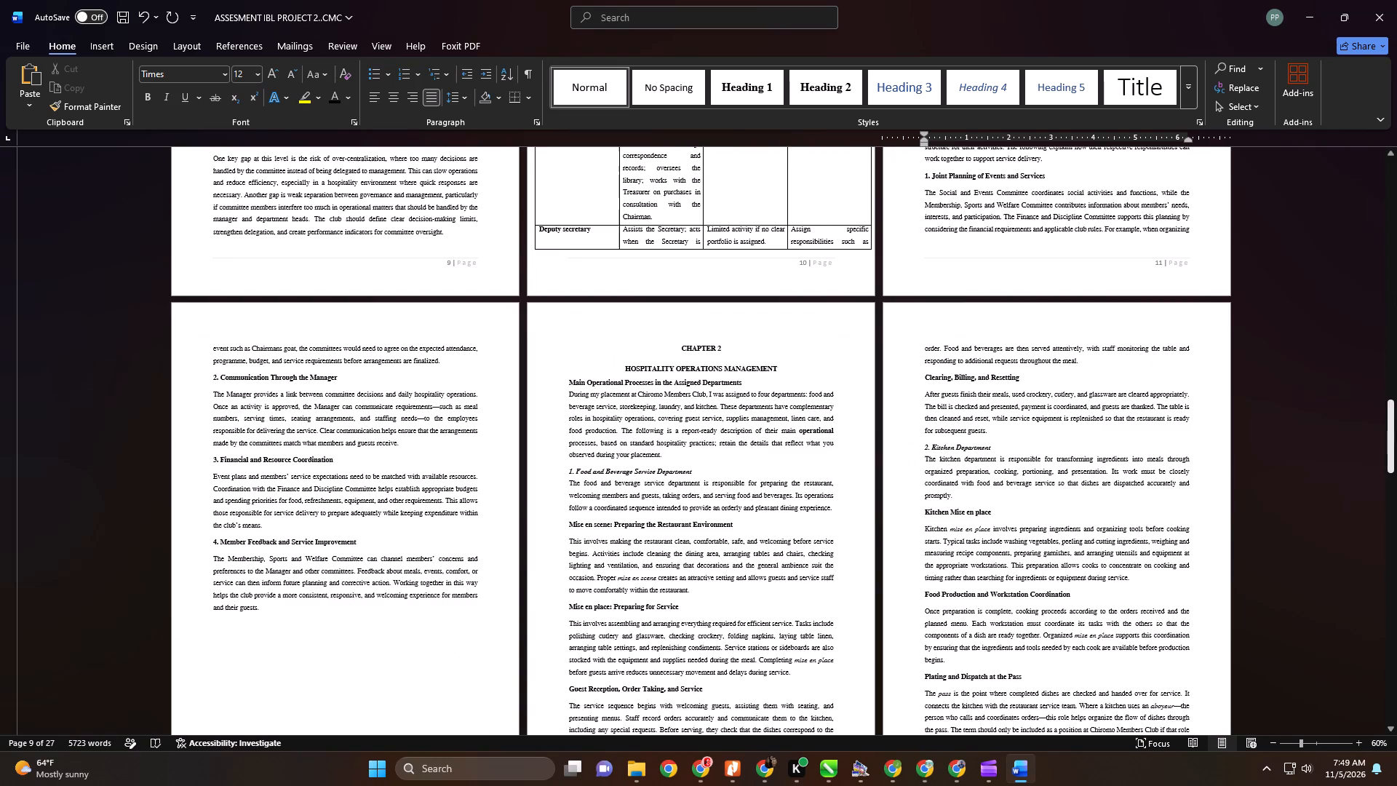
left_click_drag(1396, 431, 1396, 734)
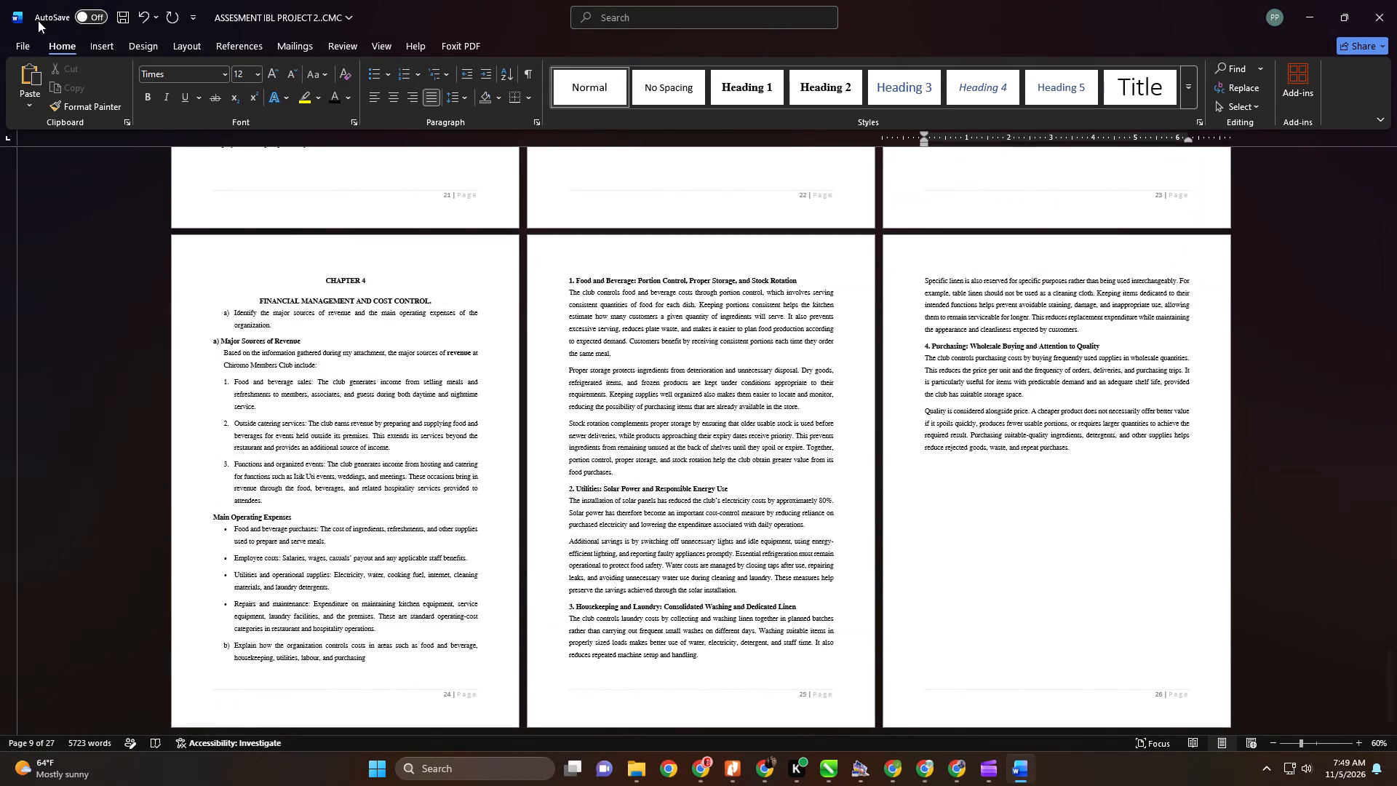
Save the report with the General Assembly spacing change.
double_click(123, 19)
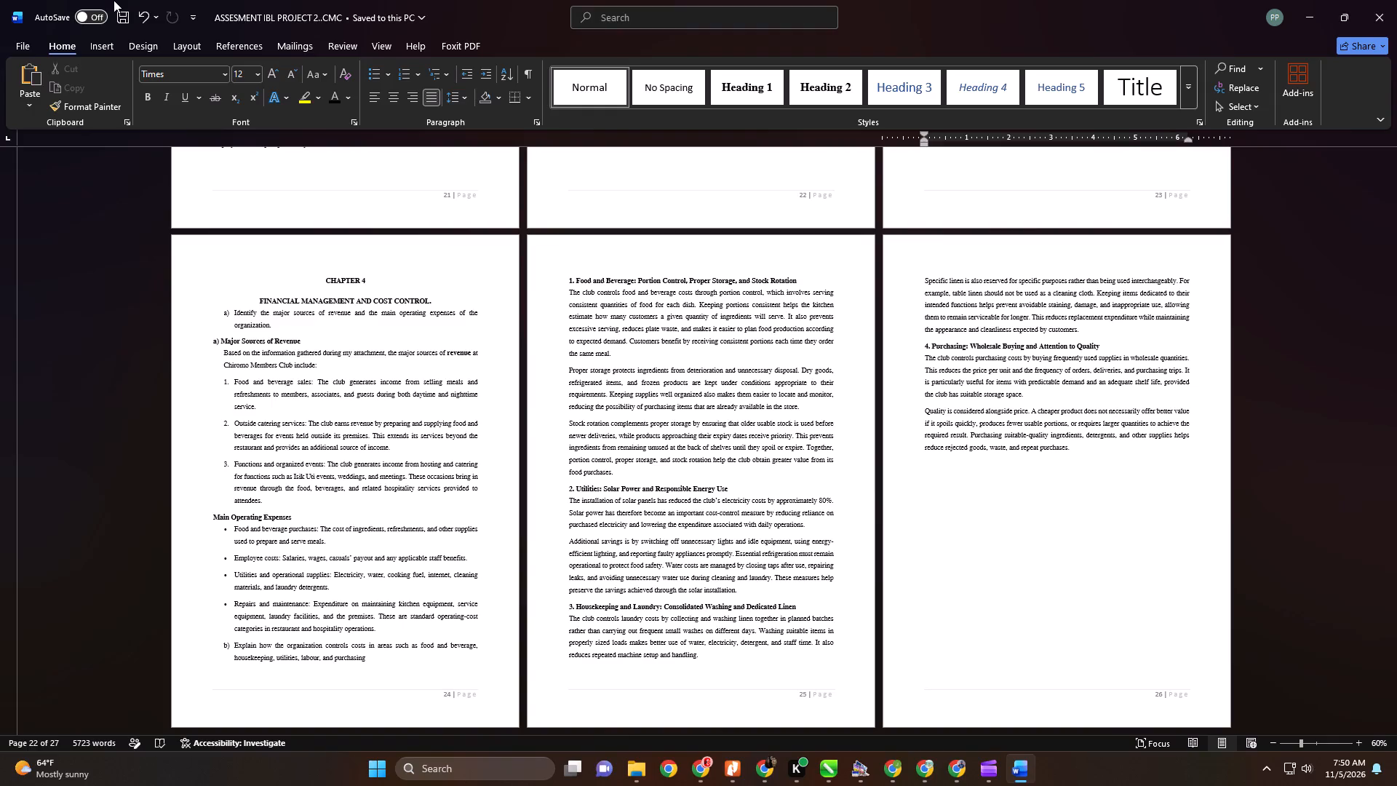
left_click(126, 12)
Centre the logo and all the text lines on the report's cover page.
left_click_drag(1392, 657, 1383, 130)
left_click_drag(391, 520, 231, 208)
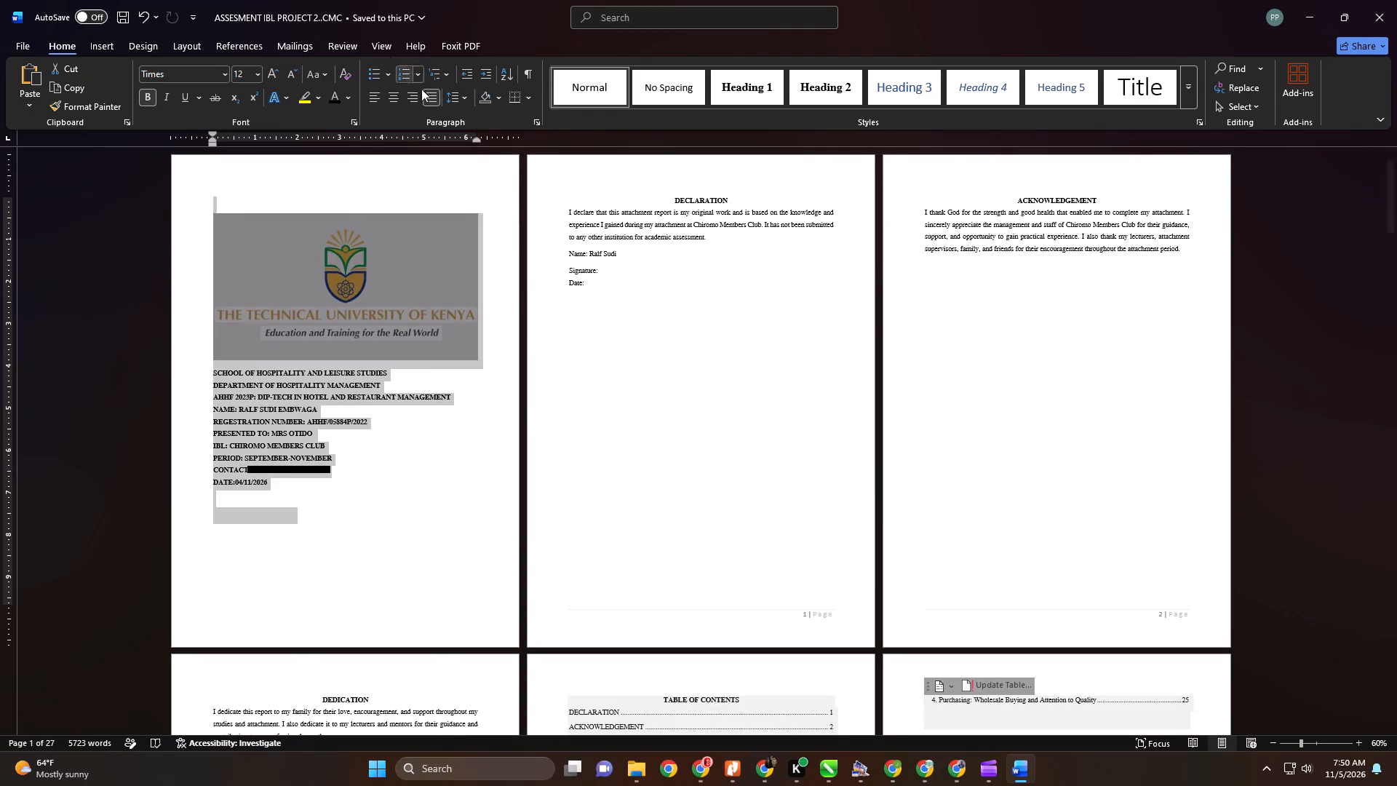
left_click(397, 95)
Replace the cover's wide university logo picture with the IMG_1417 image copied from the Desktop folder.
left_click(360, 263)
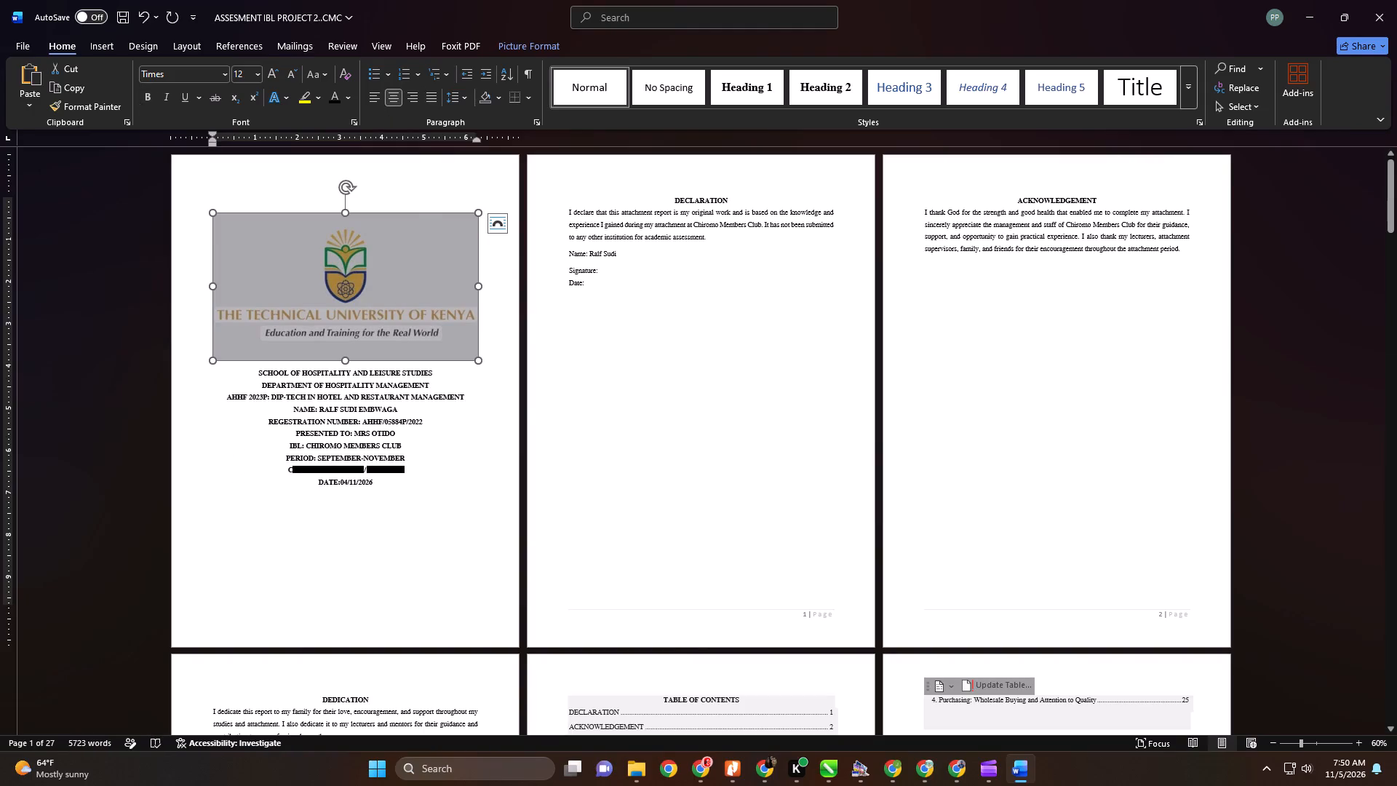
right_click(362, 277)
left_click(401, 318)
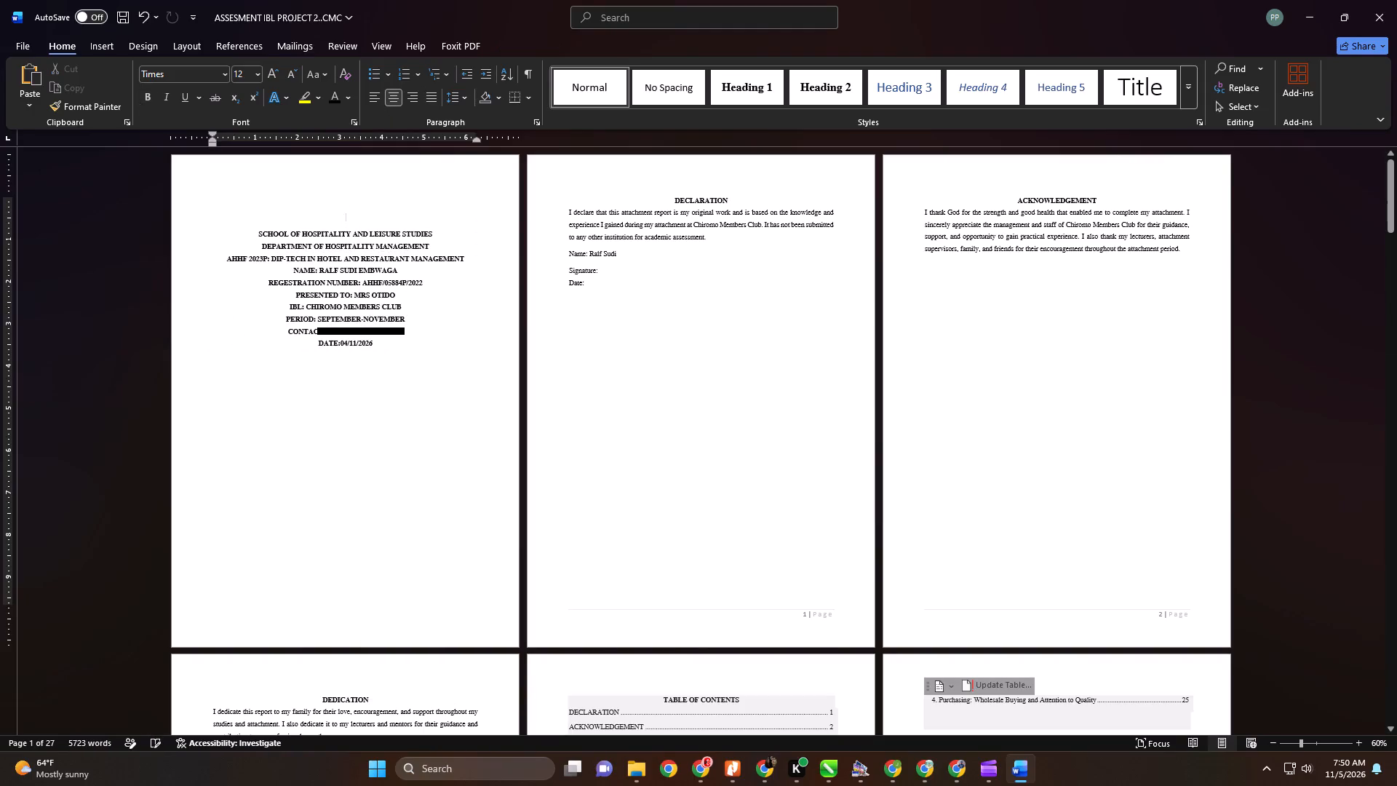
left_click(634, 774)
left_click(880, 708)
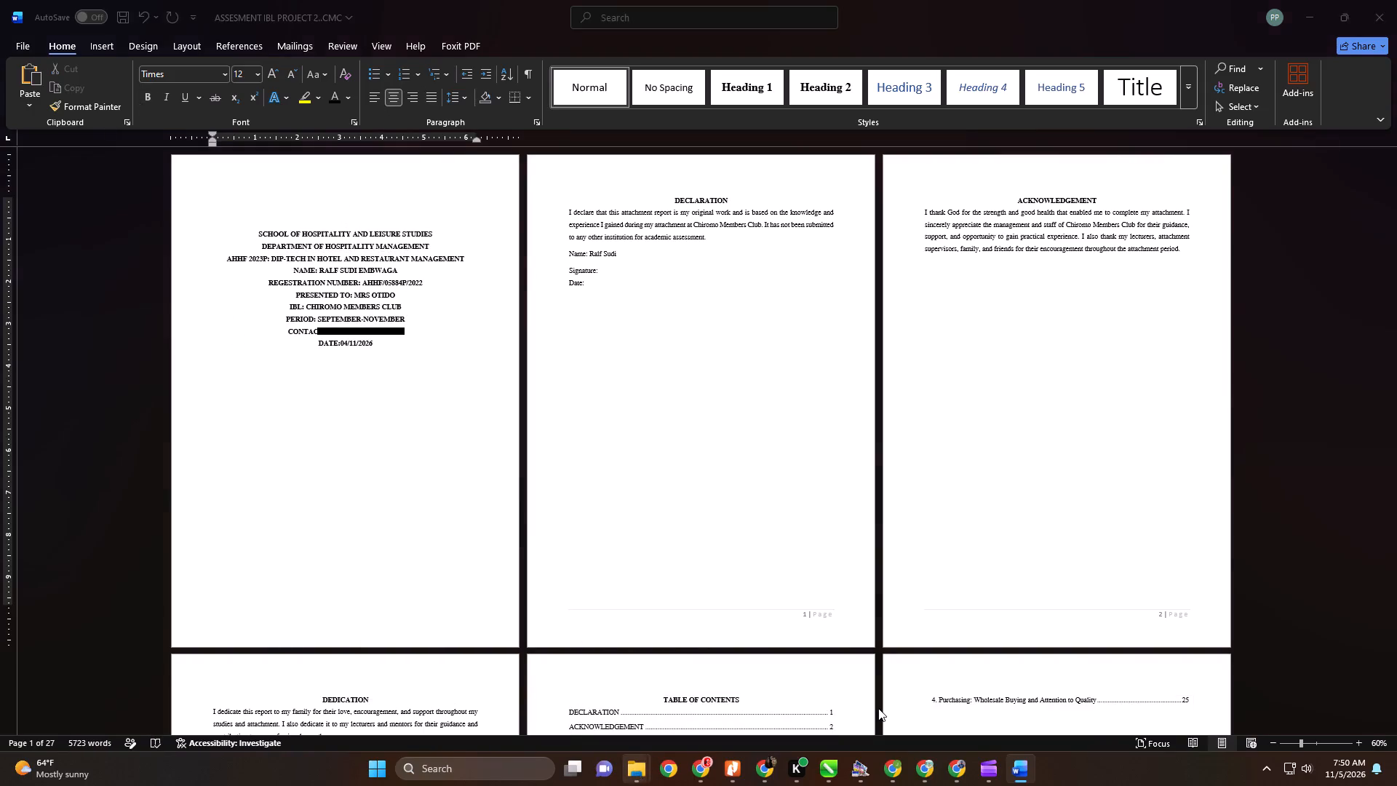
left_click(63, 182)
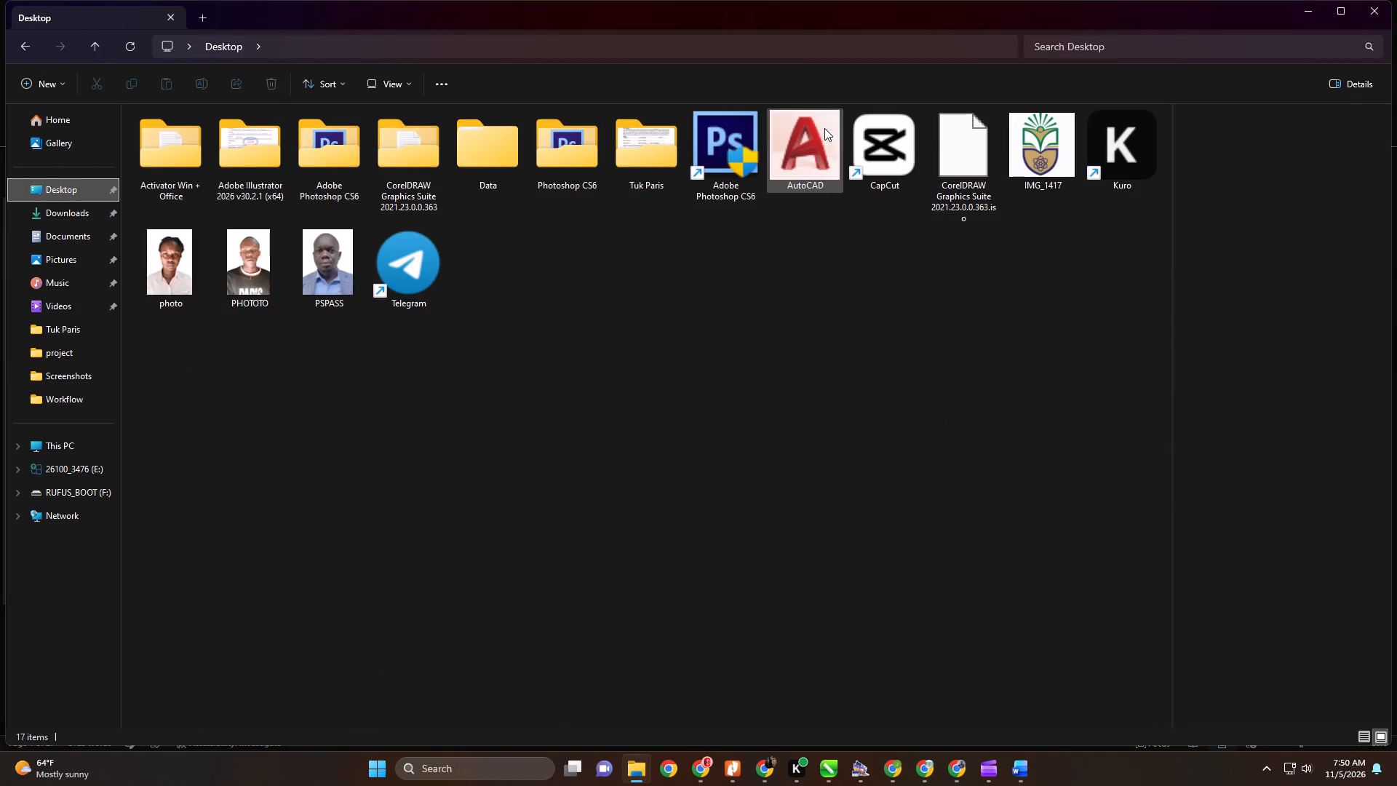
right_click(1043, 169)
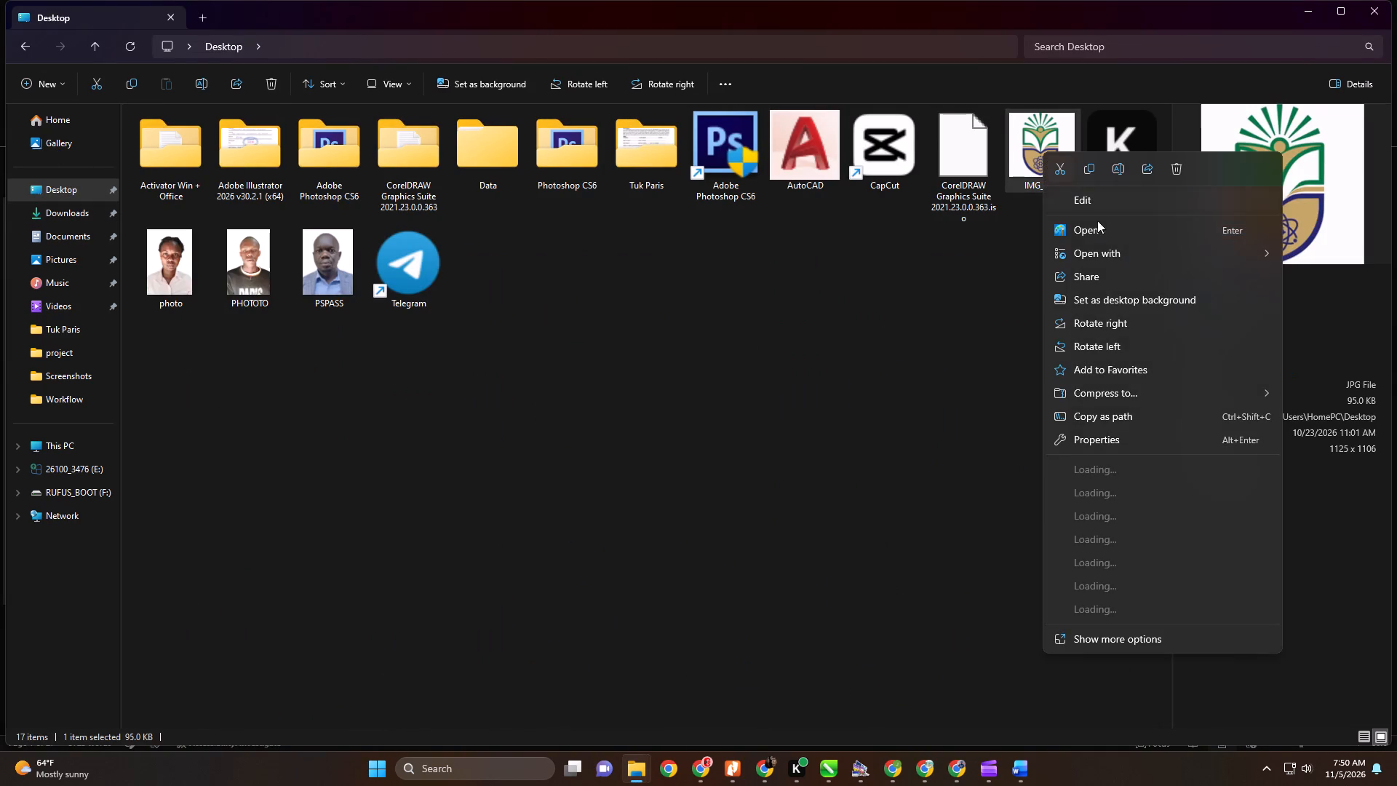
left_click(1091, 166)
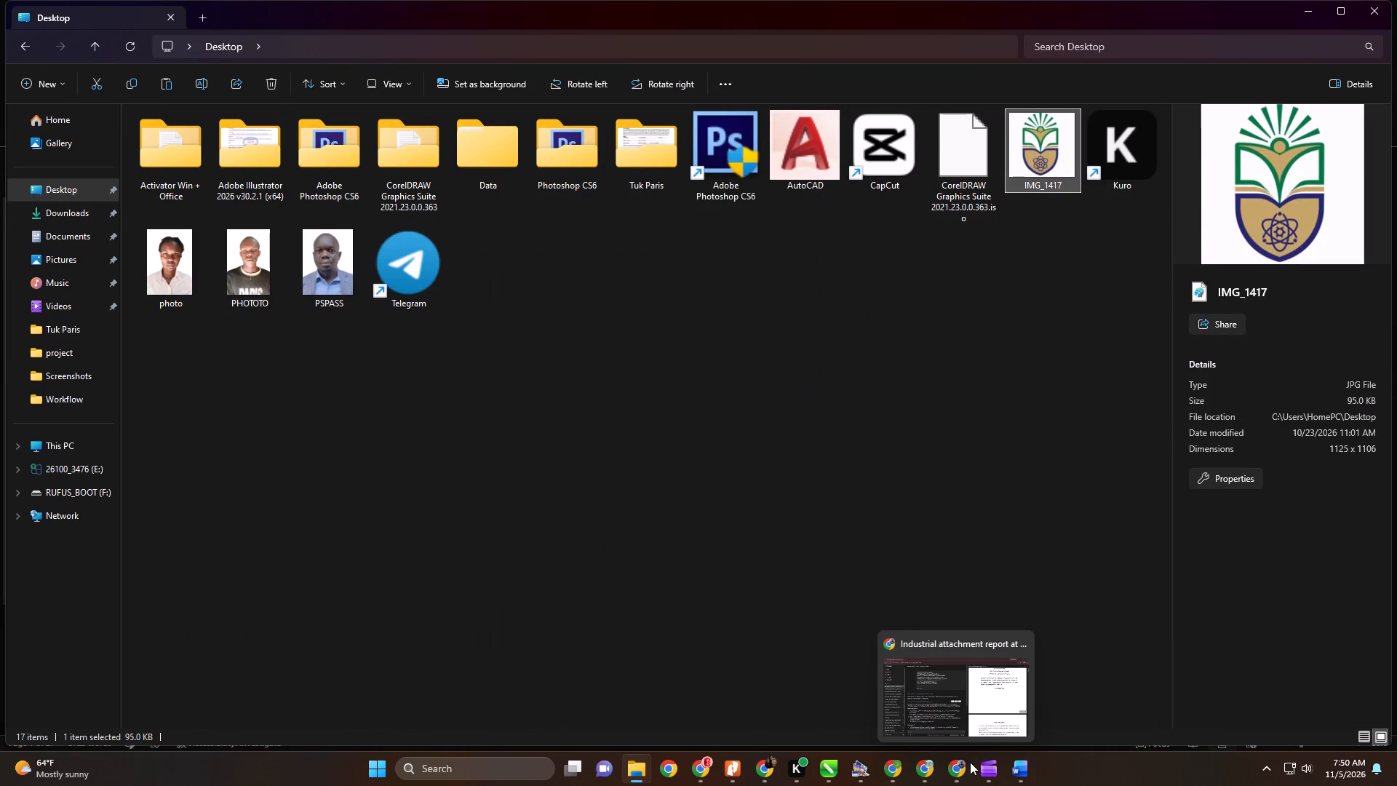
left_click(1027, 772)
key("ctrl+v")
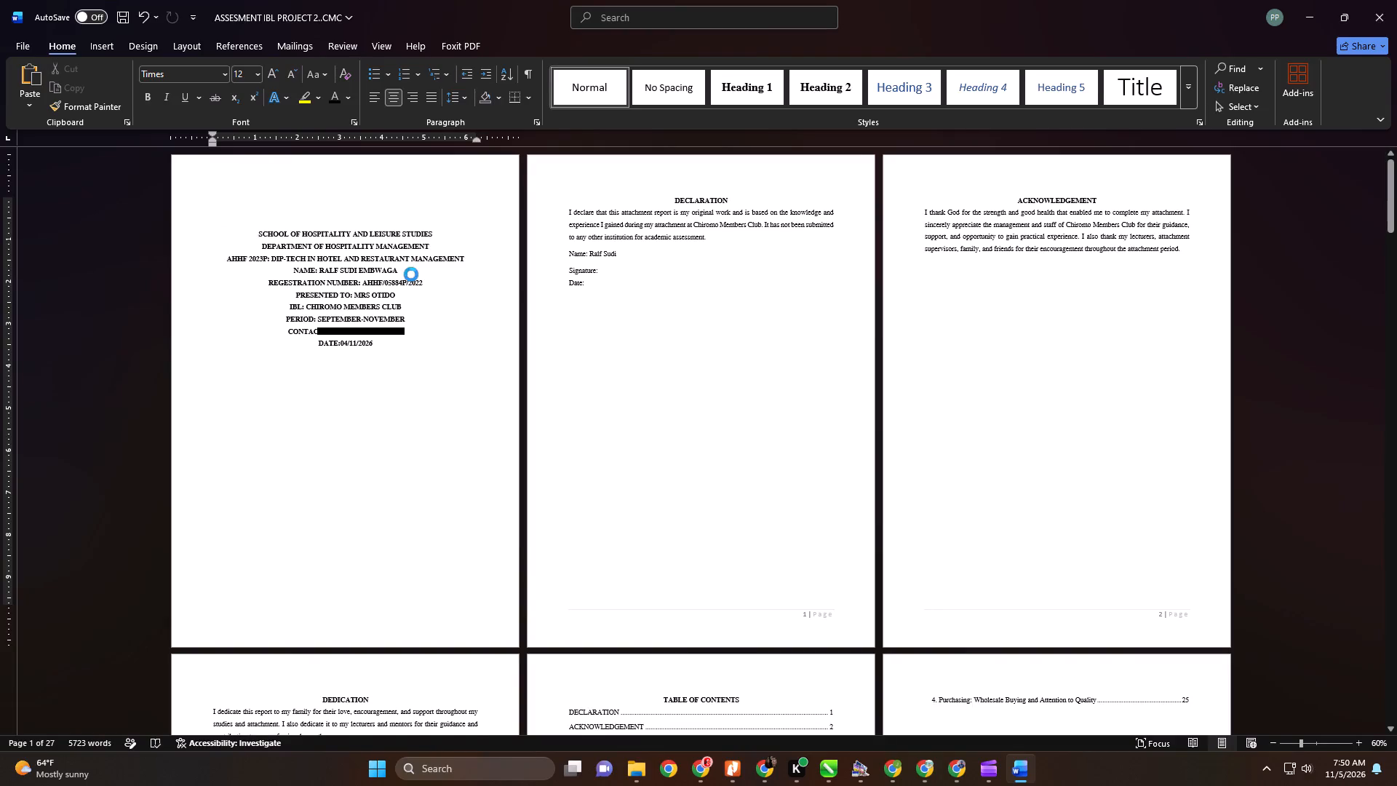
Shrink the pasted crest proportionally to a little under half the cover's text width.
left_click(359, 312)
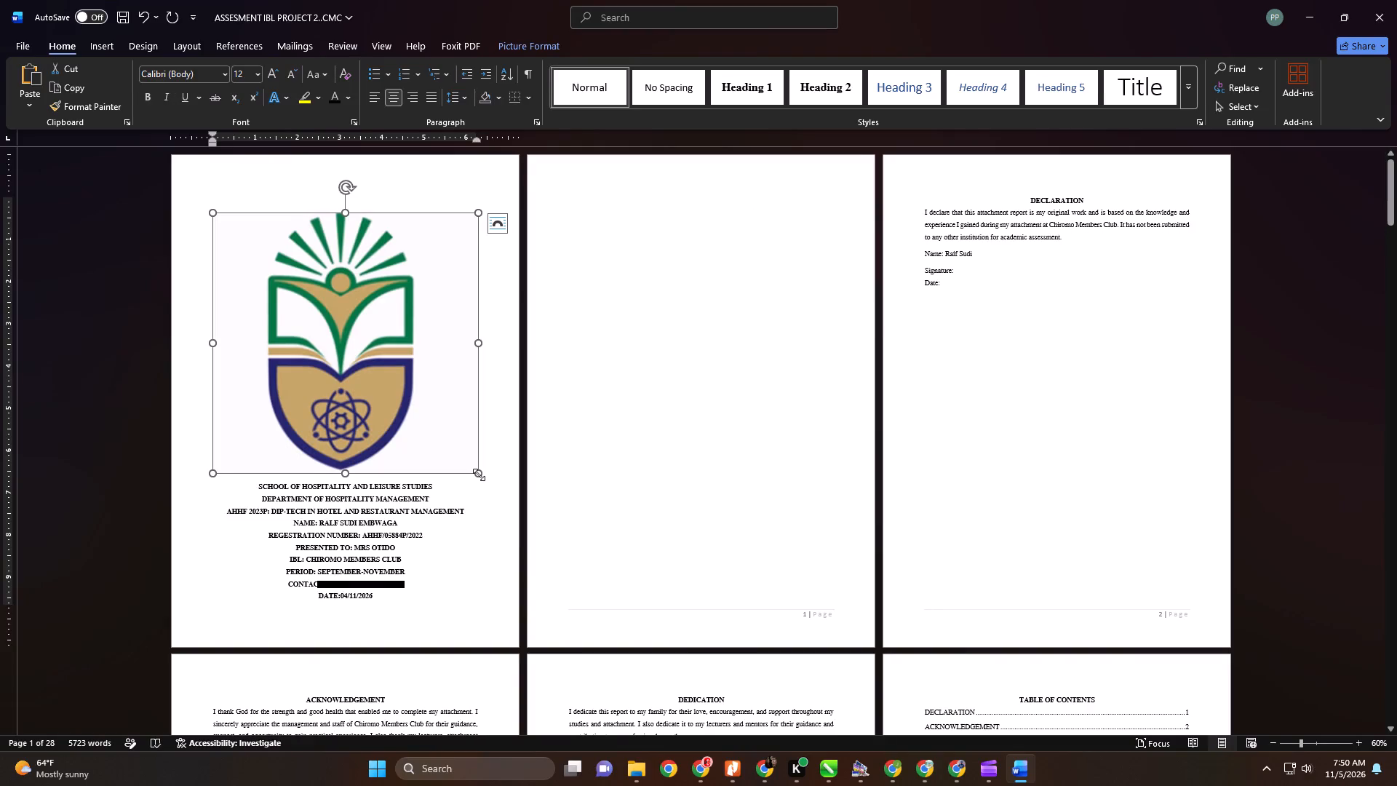
left_click_drag(478, 475, 325, 255)
Add the line "technical university of kenya" directly beneath the cover logo, without an extra blank line below it.
left_click(412, 324)
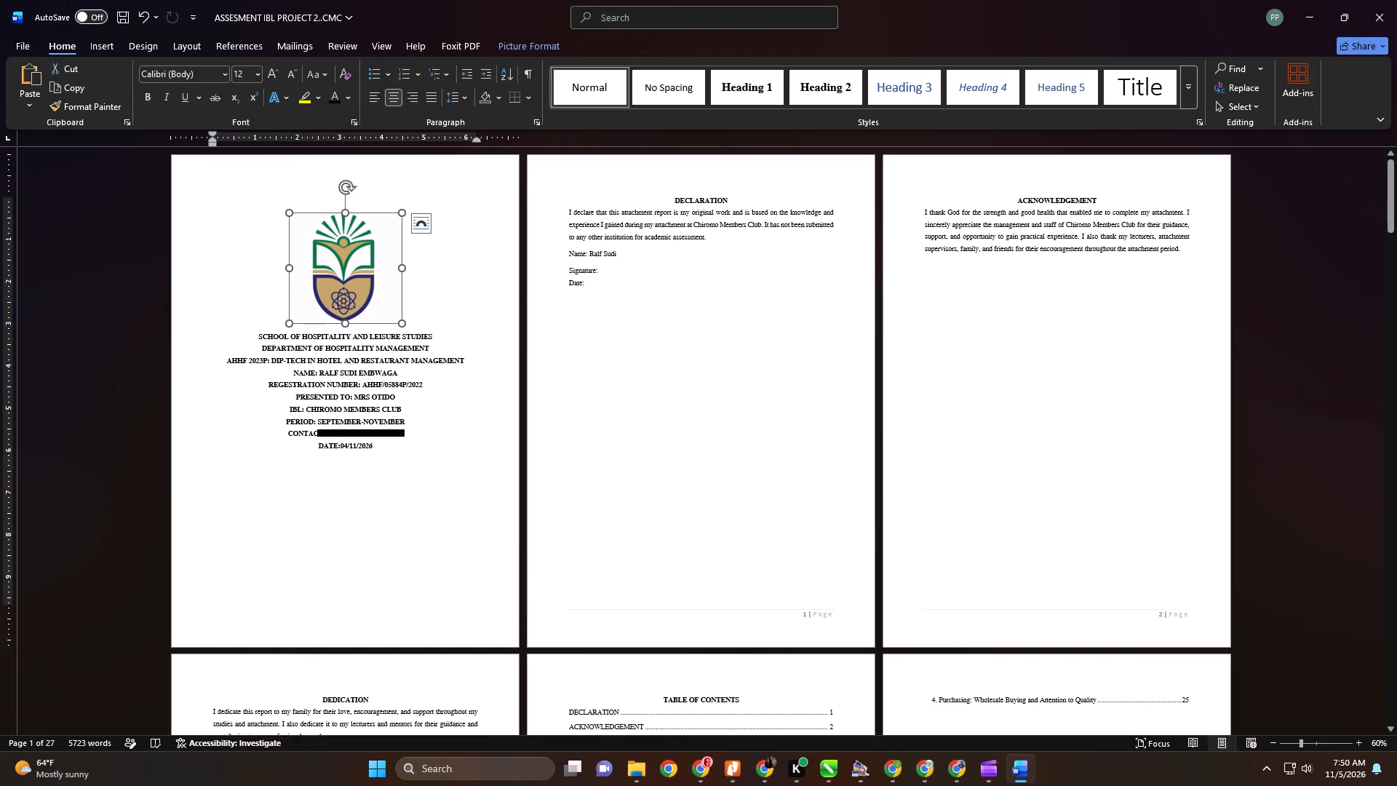
key("Return")
type("technical university of kenya")
key("Return")
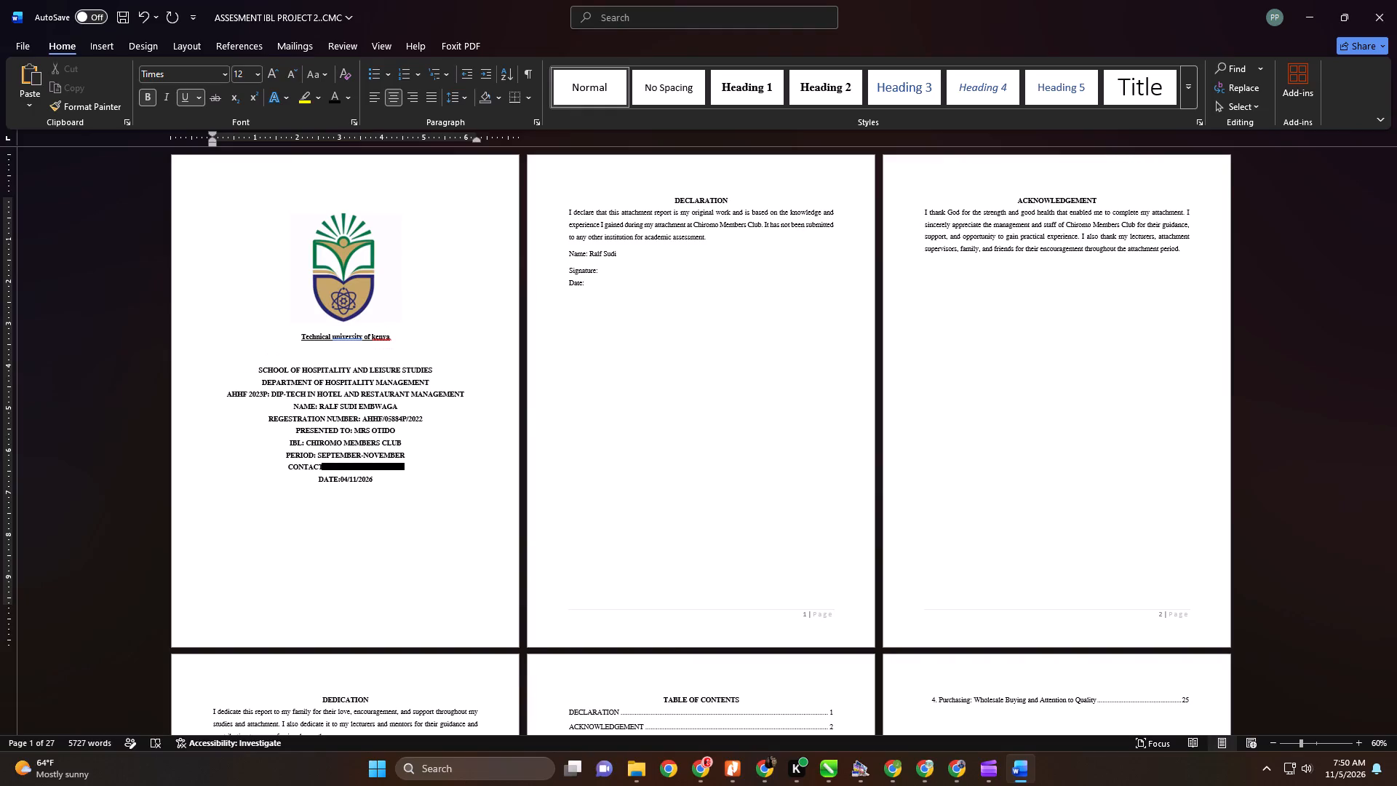
key("Delete")
Change the cover text to uppercase and remove the underline from the university name.
left_click_drag(434, 516, 260, 289)
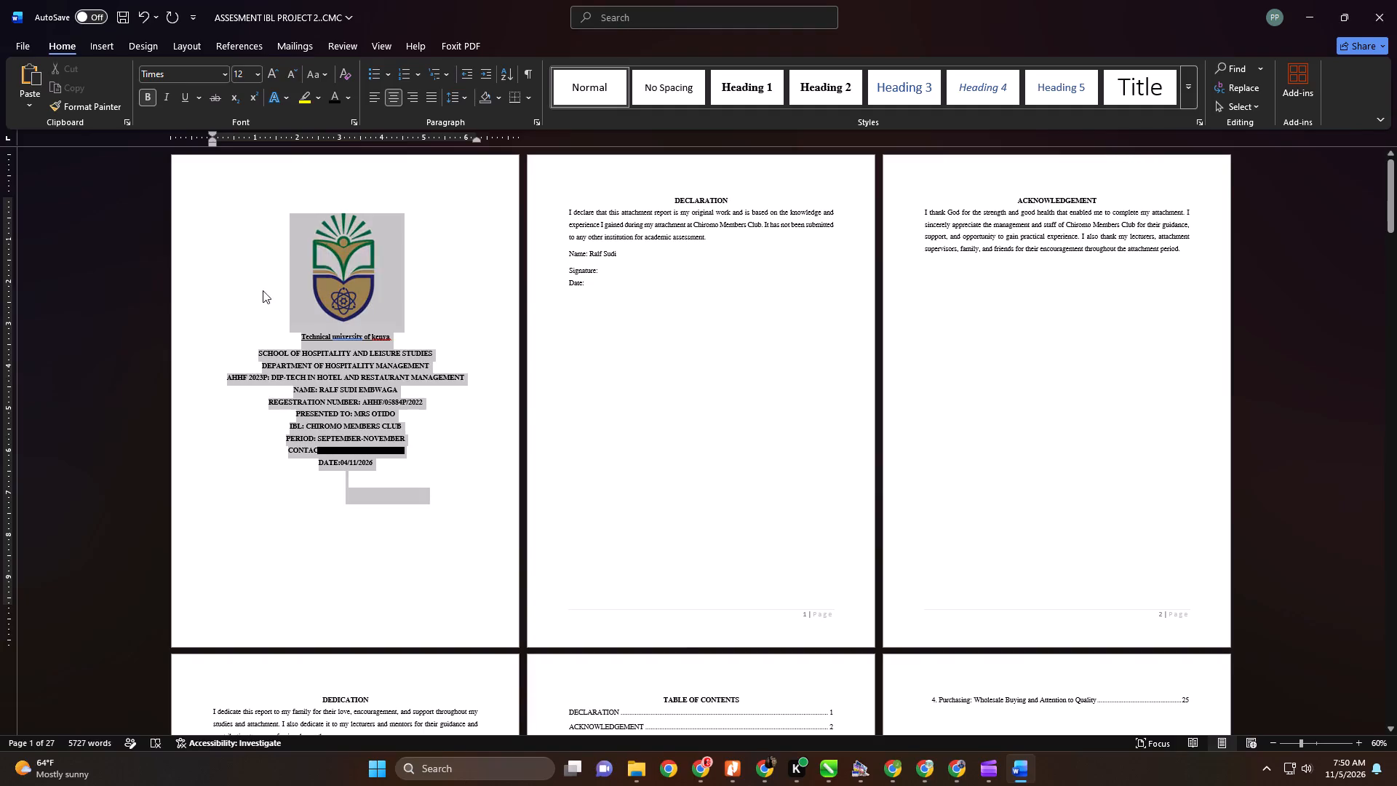
left_click(315, 76)
left_click(341, 133)
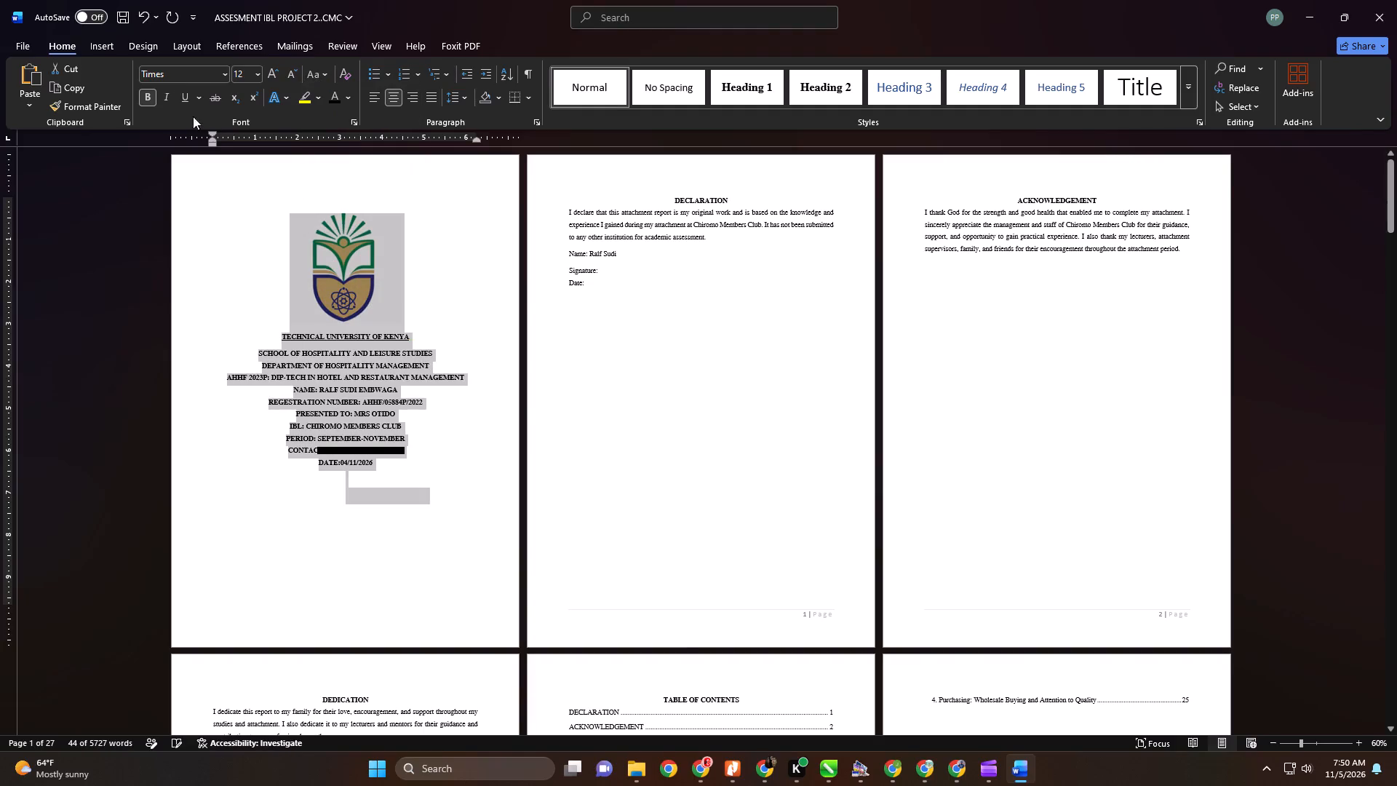
double_click(180, 95)
left_click(319, 333)
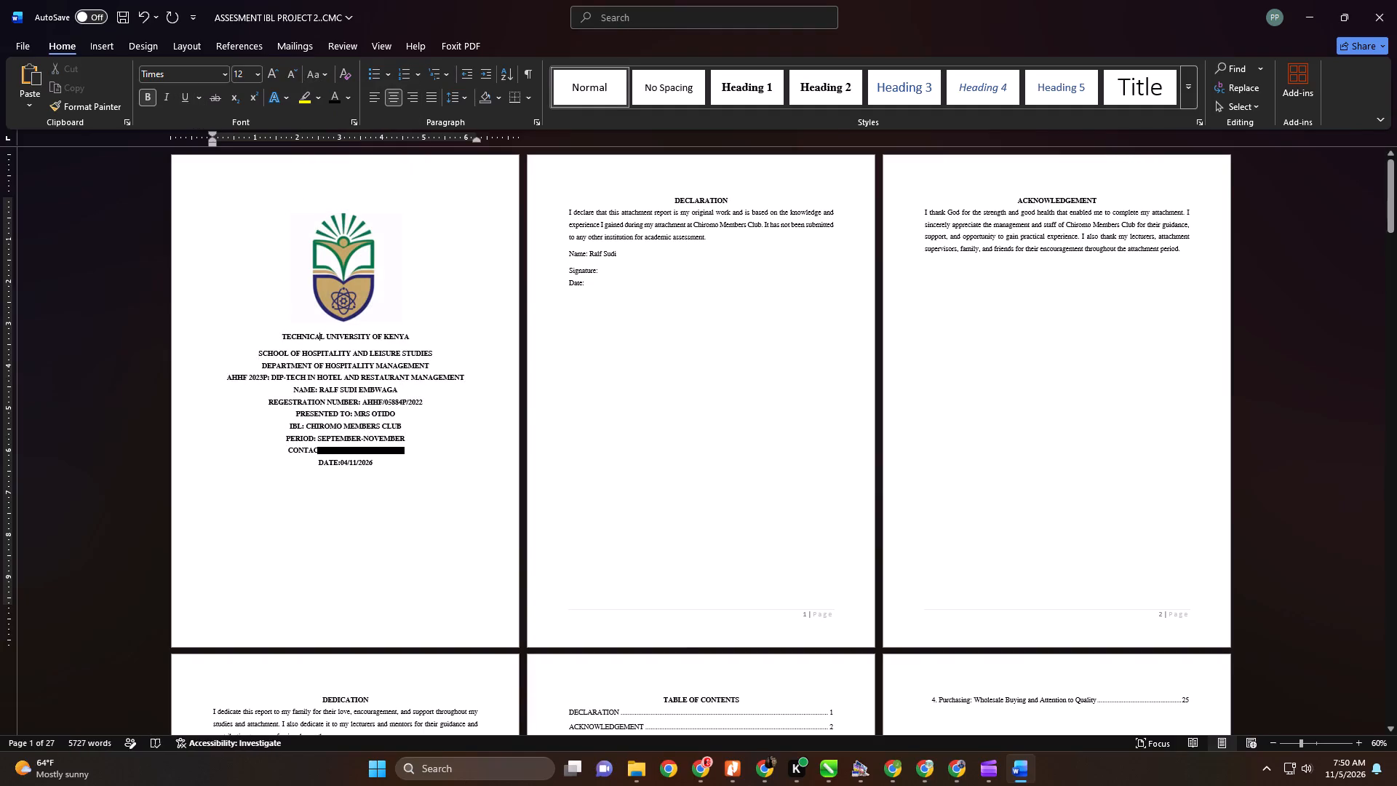
Insert a blank line between the contact and date lines on the cover page.
left_click(669, 180)
scroll(666, 185, "down", 4)
scroll(322, 338, "up", 2)
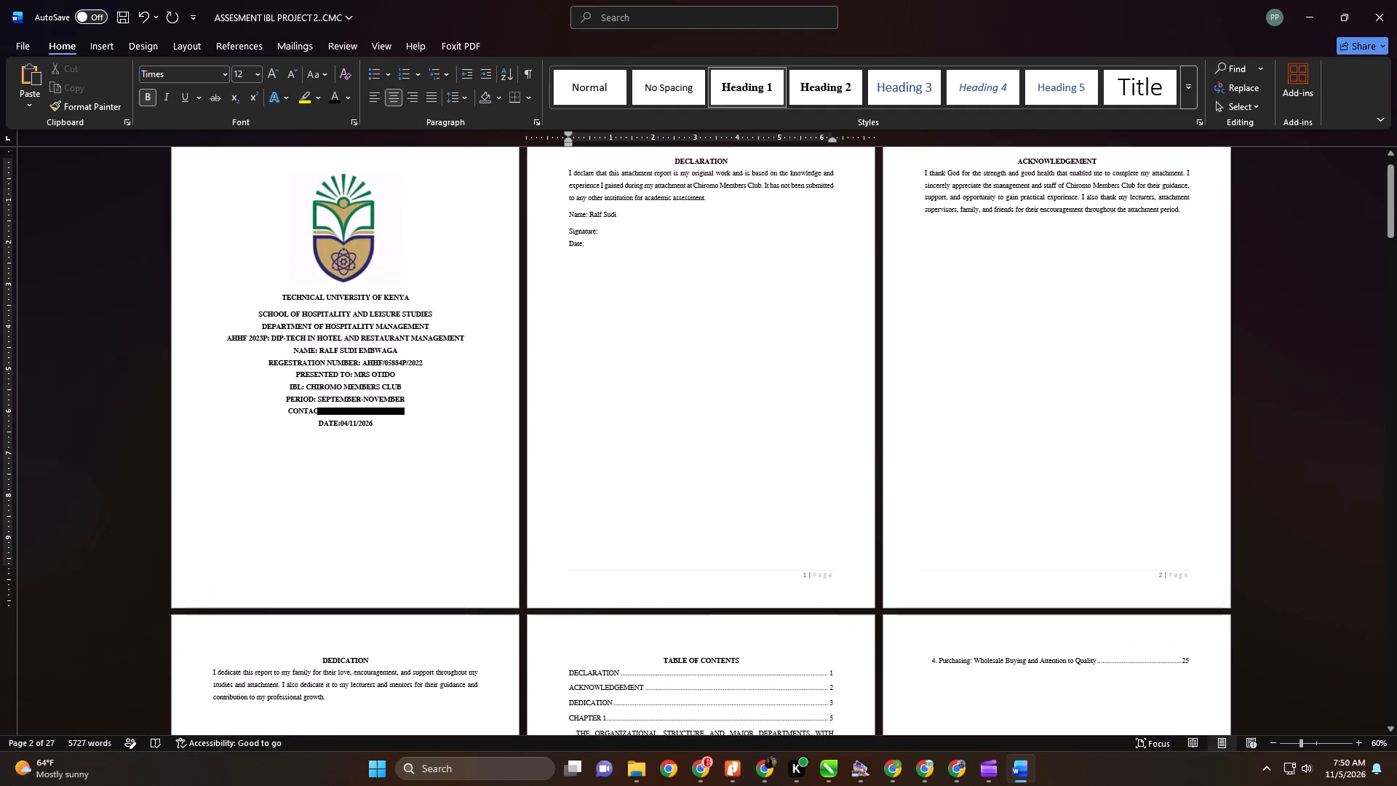
left_click(415, 415)
key("Return")
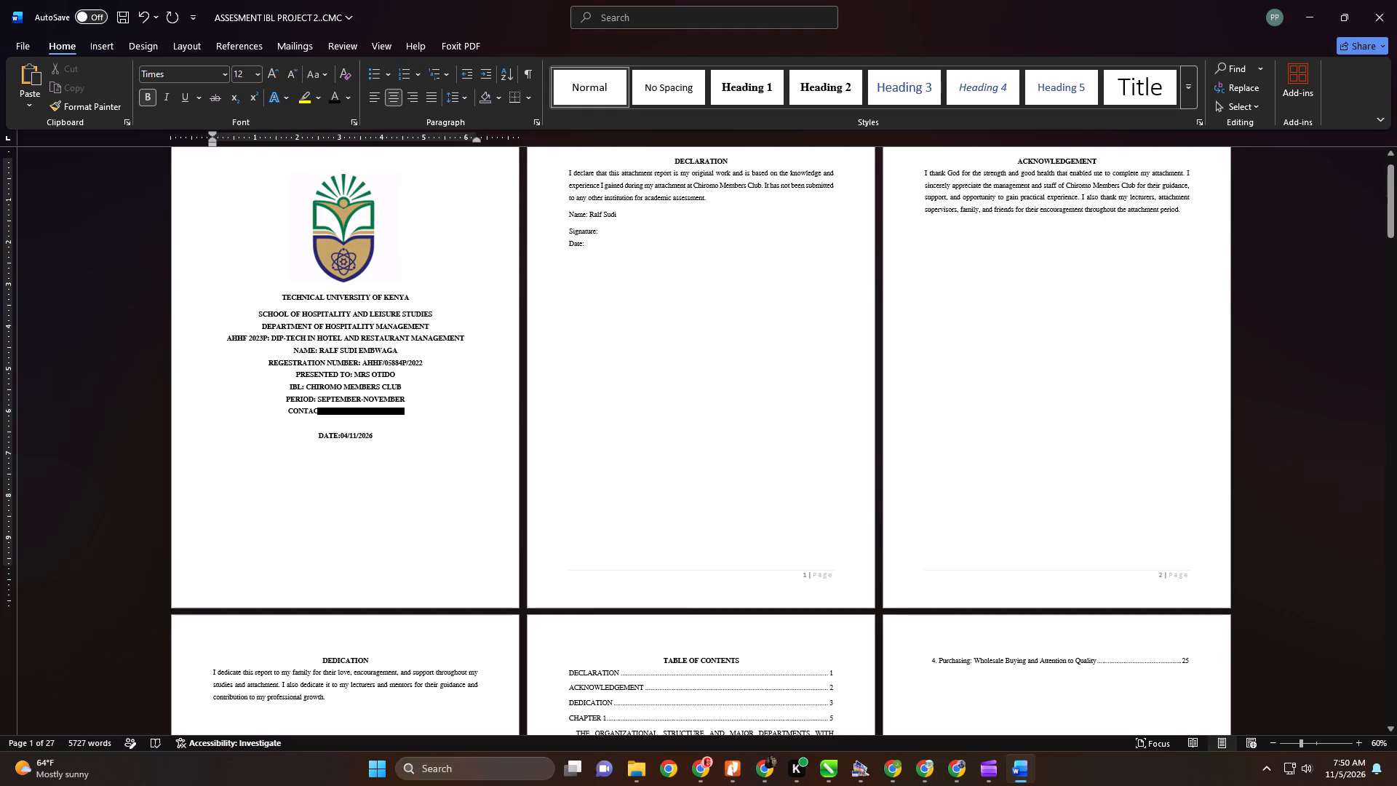
Save the report with the revised cover page.
scroll(394, 366, "up", 3)
scroll(393, 366, "down", 1)
scroll(393, 365, "up", 1)
scroll(393, 365, "down", 1)
scroll(393, 365, "up", 1)
scroll(393, 365, "down", 1)
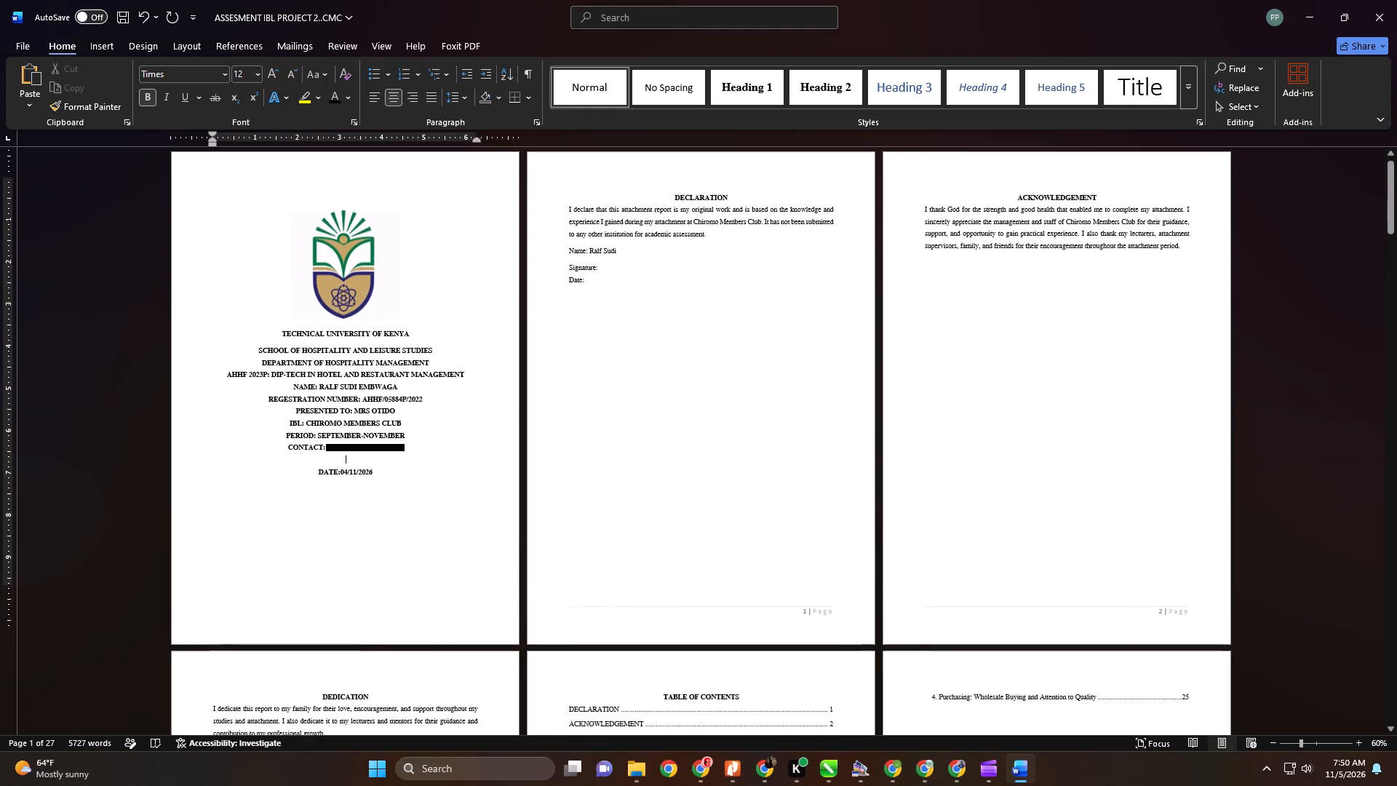
key("ctrl+s")
scroll(393, 365, "down", 1, "ctrl")
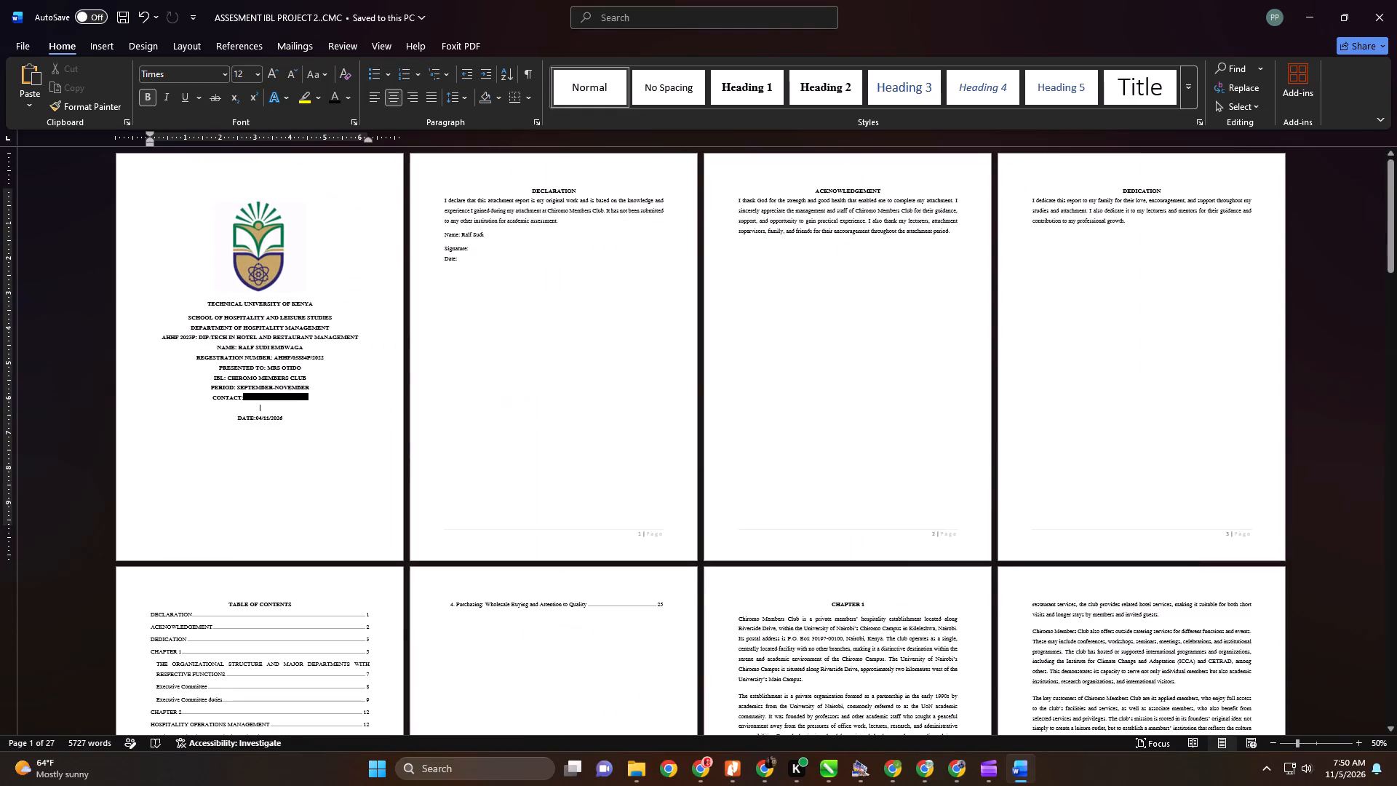
key("ctrl+s")
key("ctrl+s")
key("ctrl+s")
key("ctrl+s")
key("ctrl+s")
key("ctrl+s")
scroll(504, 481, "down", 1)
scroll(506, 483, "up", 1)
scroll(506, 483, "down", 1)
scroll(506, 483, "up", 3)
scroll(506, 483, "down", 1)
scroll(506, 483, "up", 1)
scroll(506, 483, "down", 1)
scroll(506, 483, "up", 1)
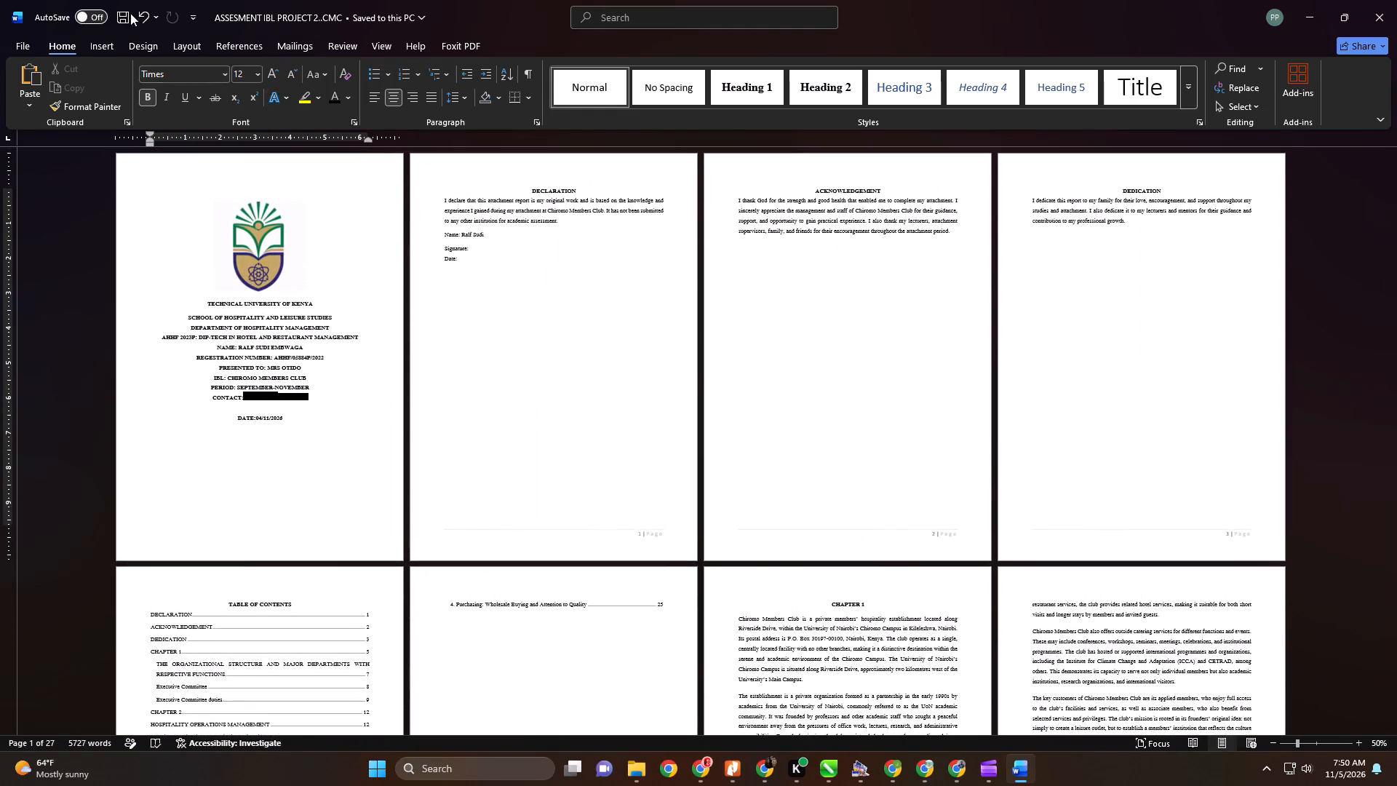
Check the page layout from the cover through to the end of CHAPTER 4 and save the report.
left_click(130, 13)
left_click_drag(1395, 207, 1396, 255)
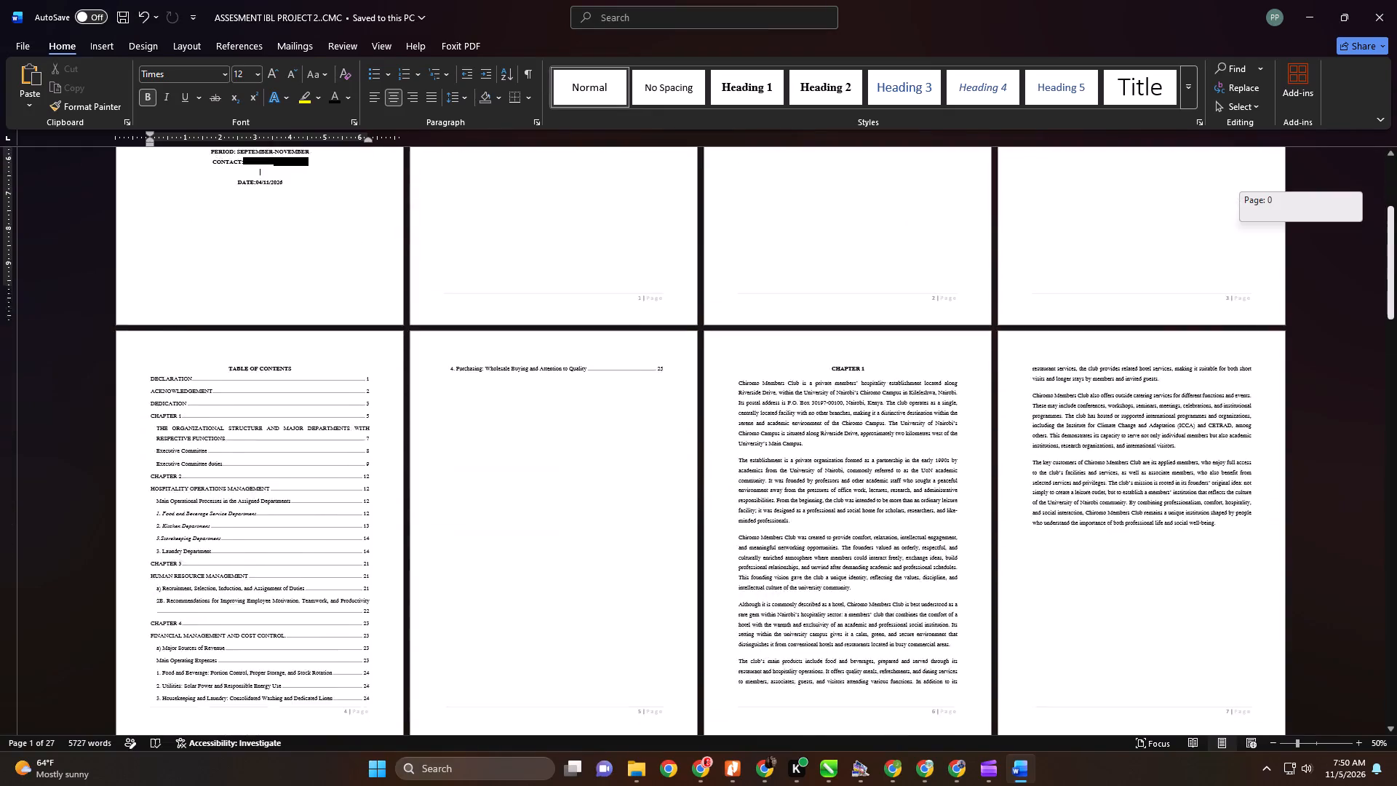
left_click_drag(1396, 255, 1396, 577)
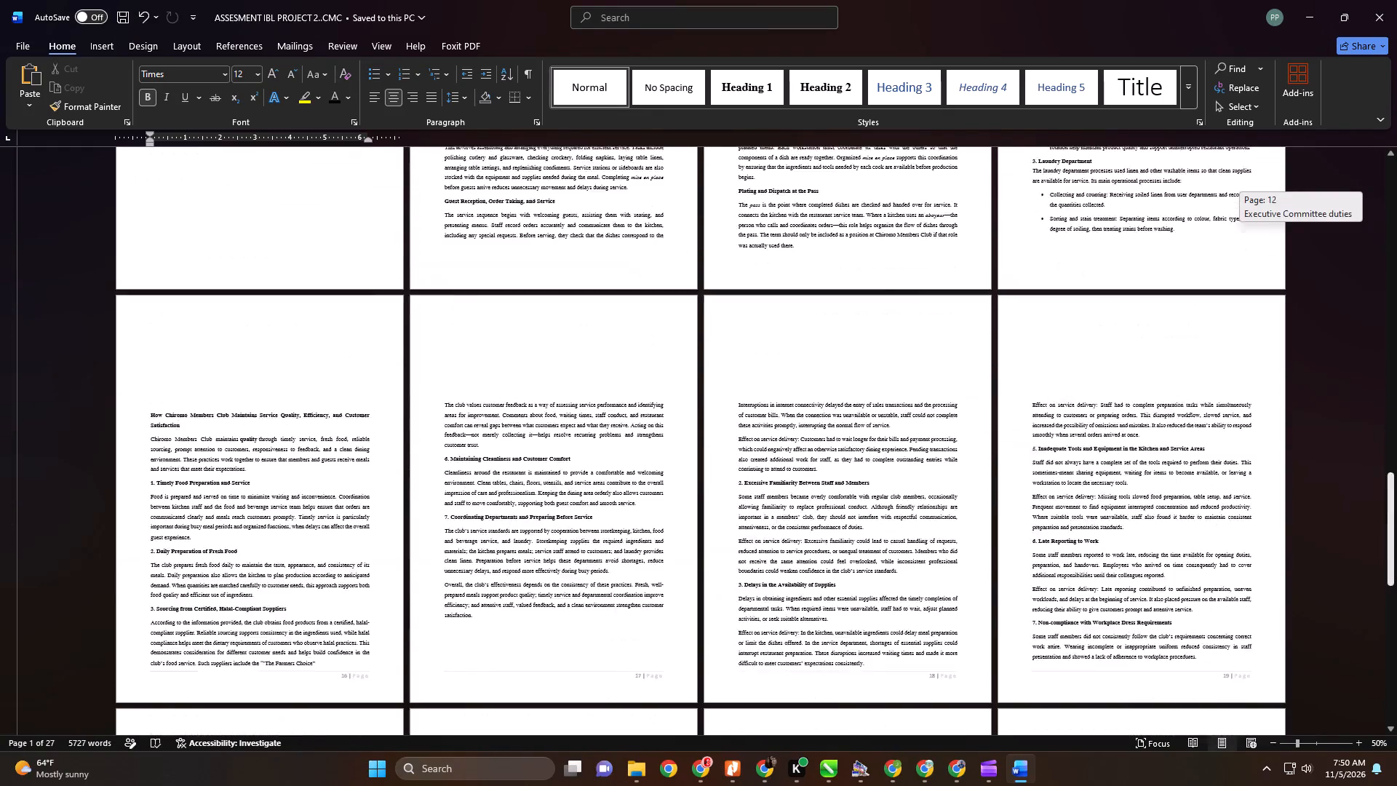
left_click_drag(1396, 577, 1396, 745)
scroll(902, 572, "down", 1)
key("ctrl+s")
key("ctrl+s")
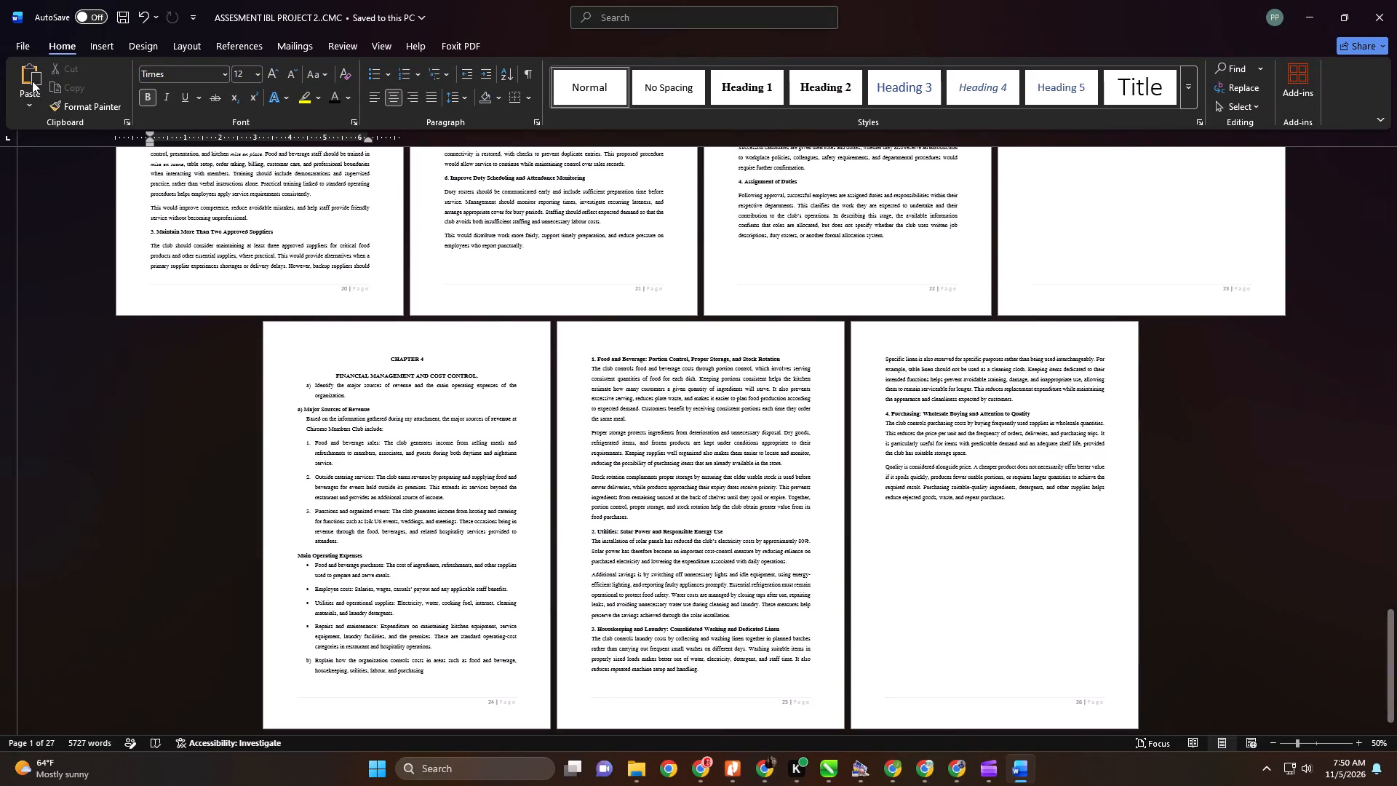
Open the report's print settings and set the Kyocera TASKalfa 3253ci KX printer's print size to A4.
left_click(28, 50)
left_click(59, 335)
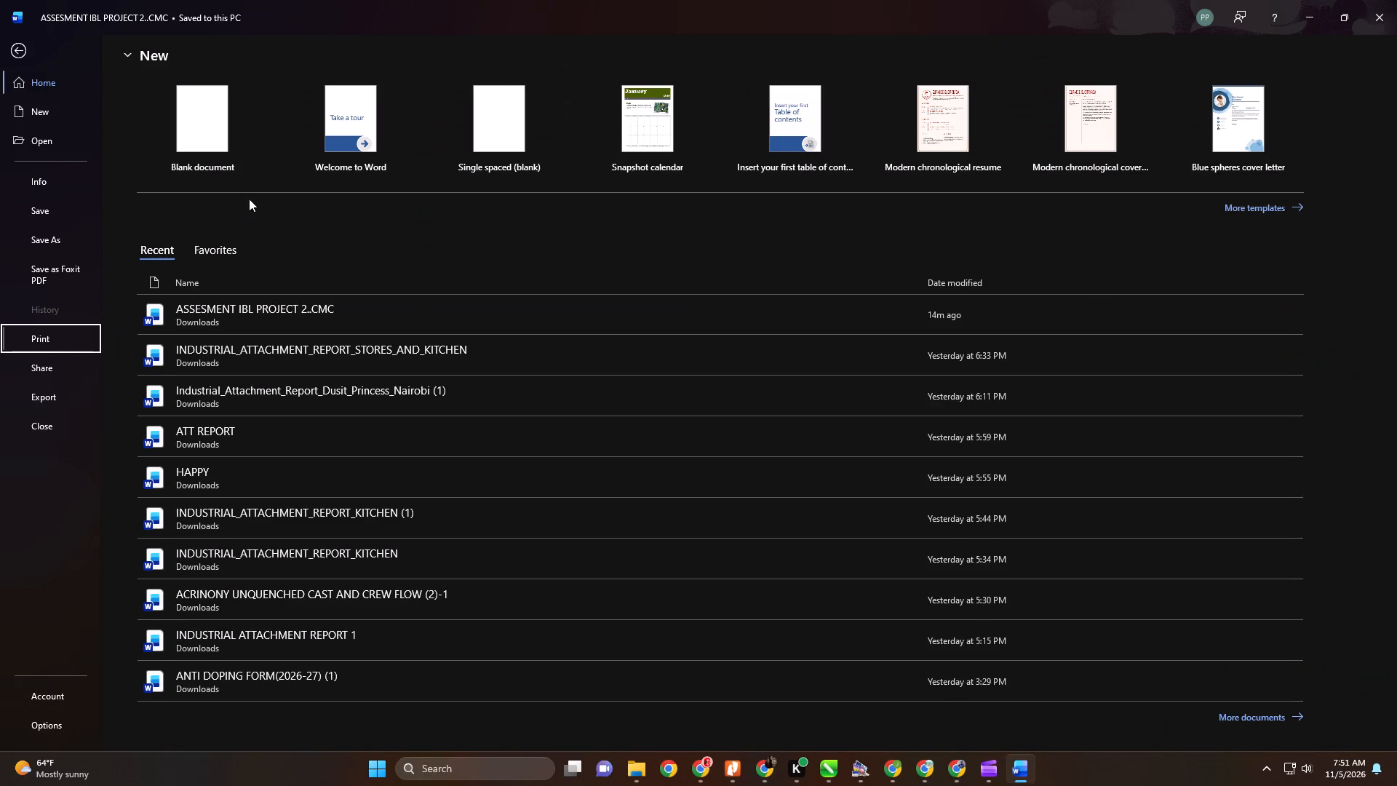
left_click(252, 207)
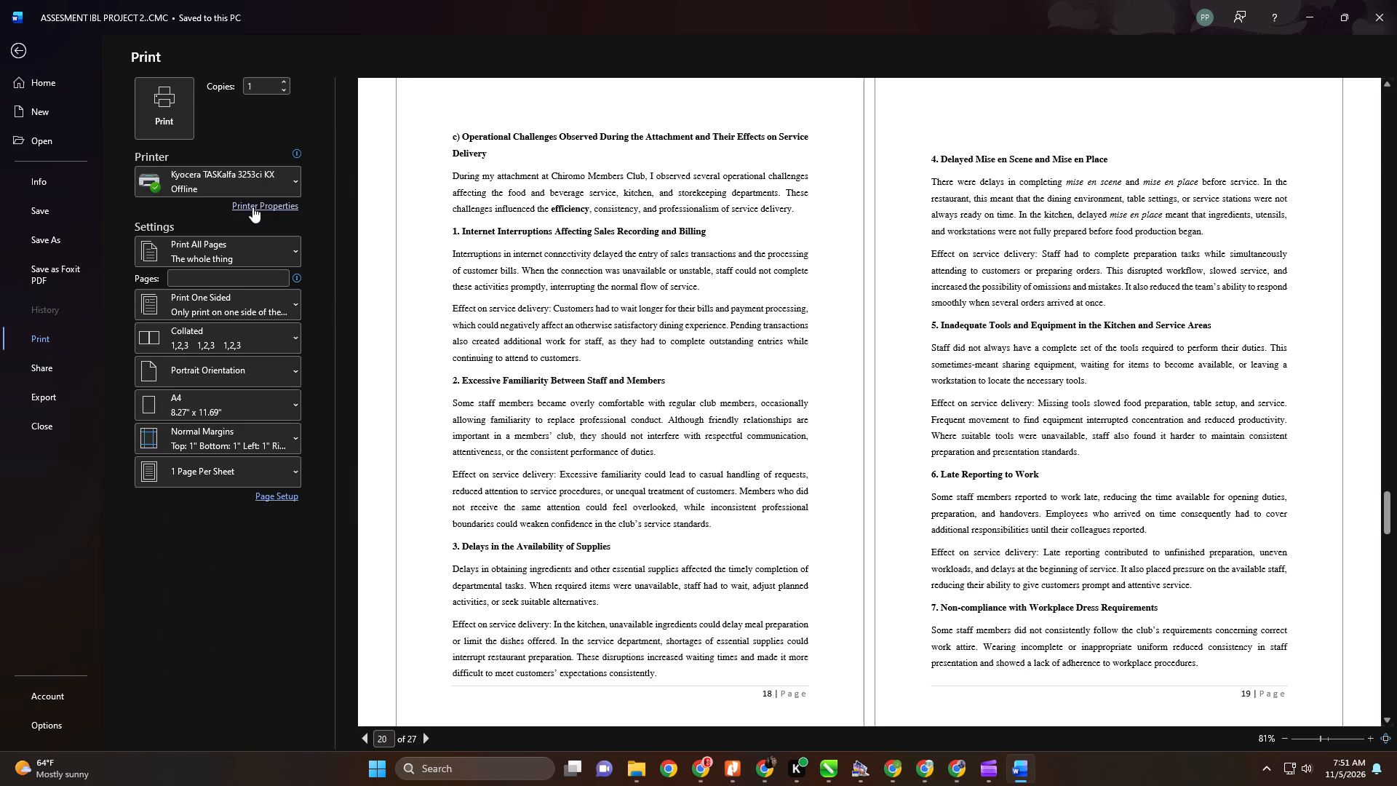
left_click(72, 92)
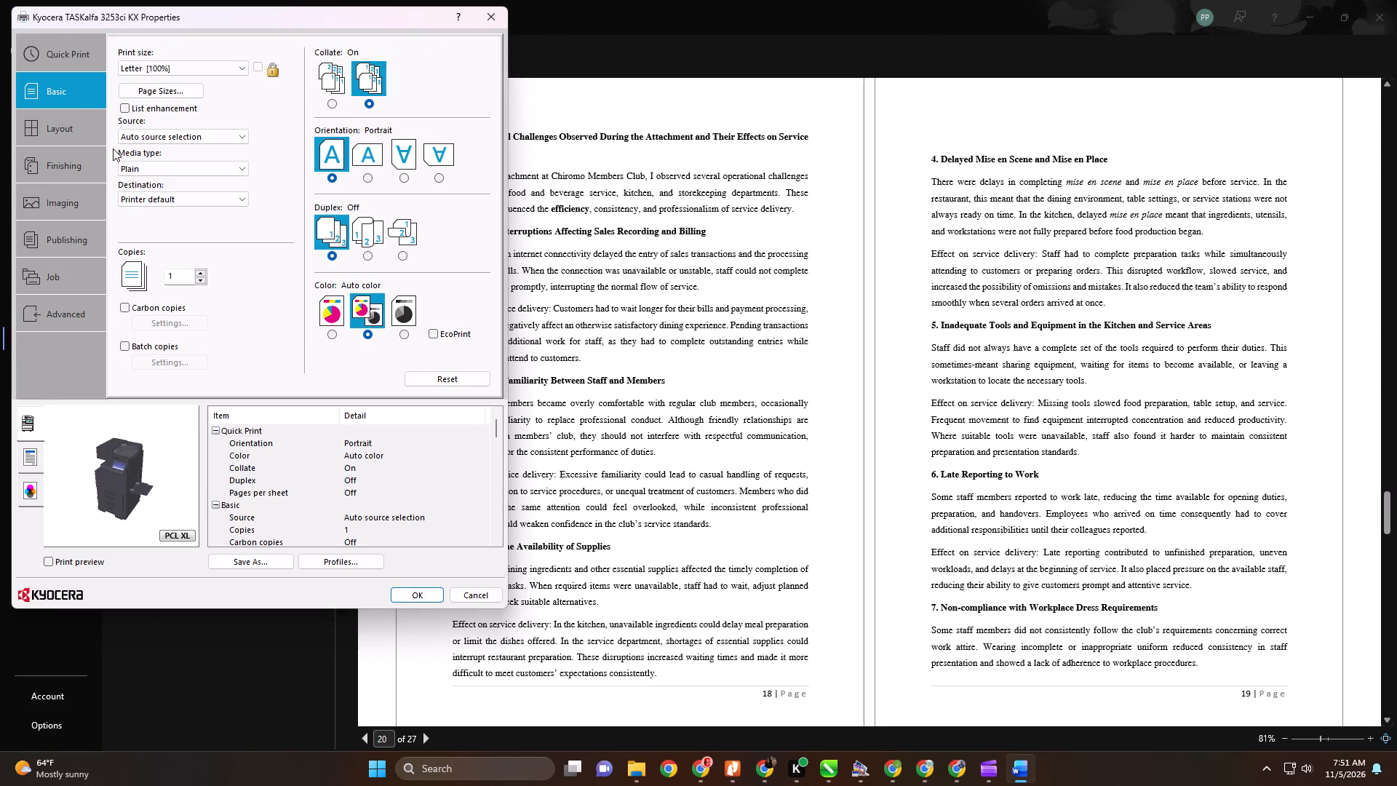
left_click(138, 52)
left_click(133, 69)
left_click(140, 149)
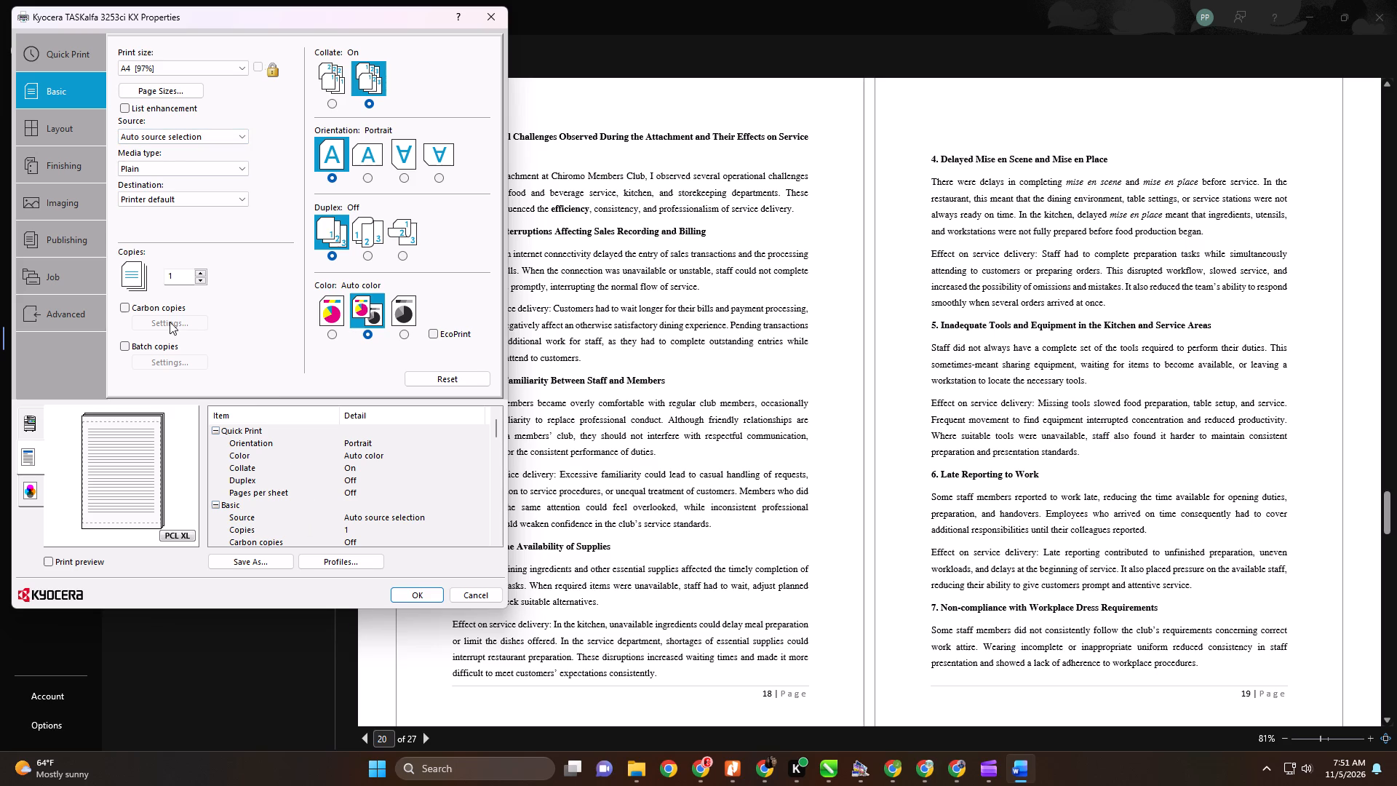
Print one copy of the whole report one-sided on A4 with the Kyocera TASKalfa 3253ci KX and close the document.
left_click(408, 597)
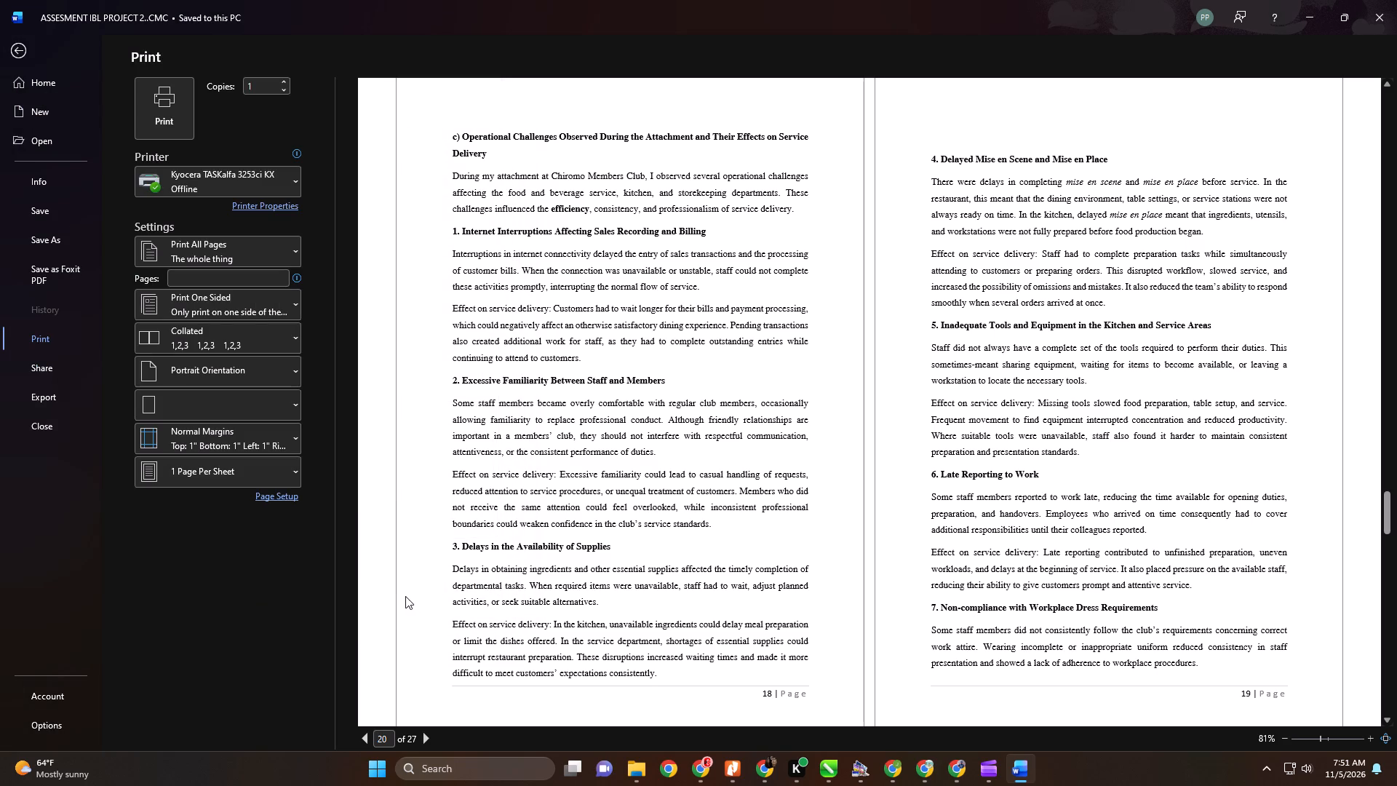
left_click(301, 183)
left_click(299, 182)
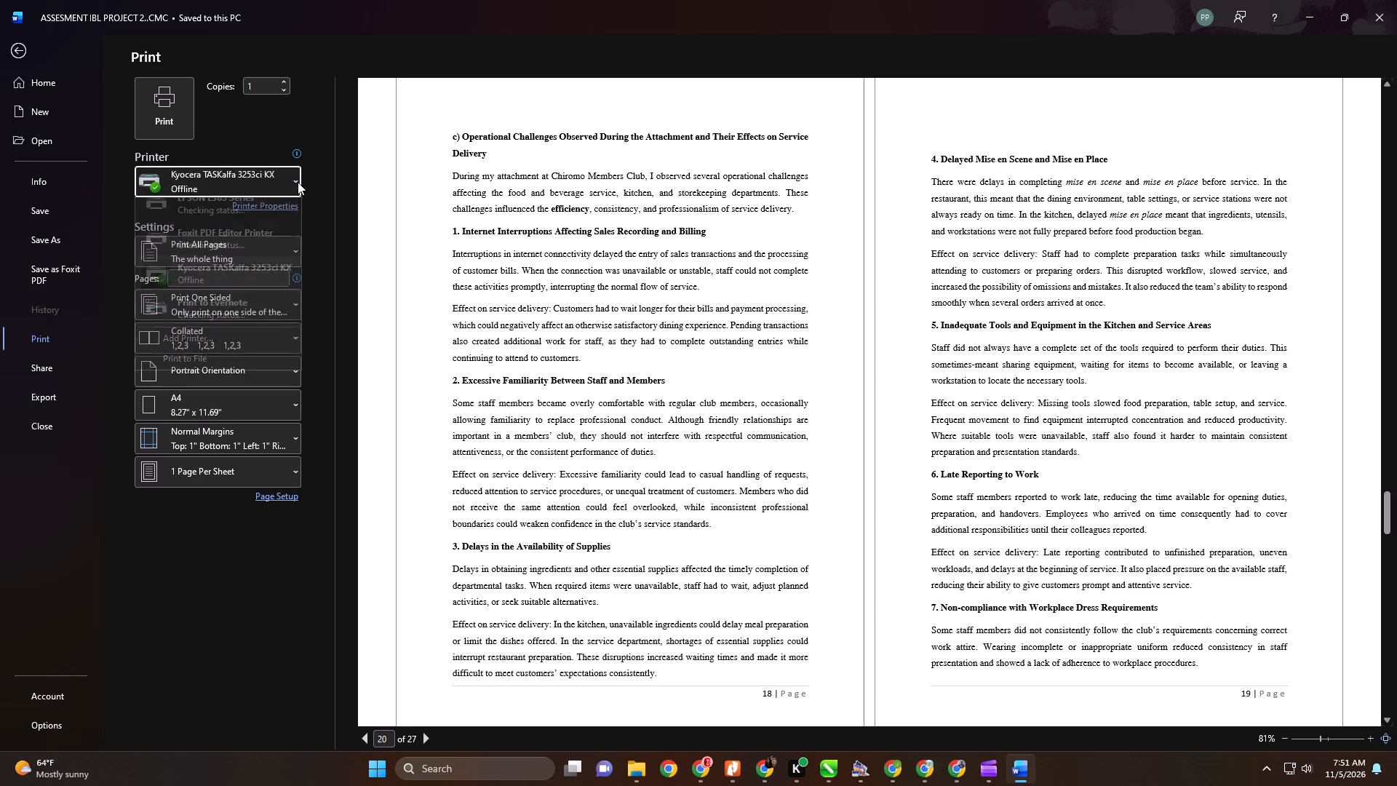
left_click(256, 288)
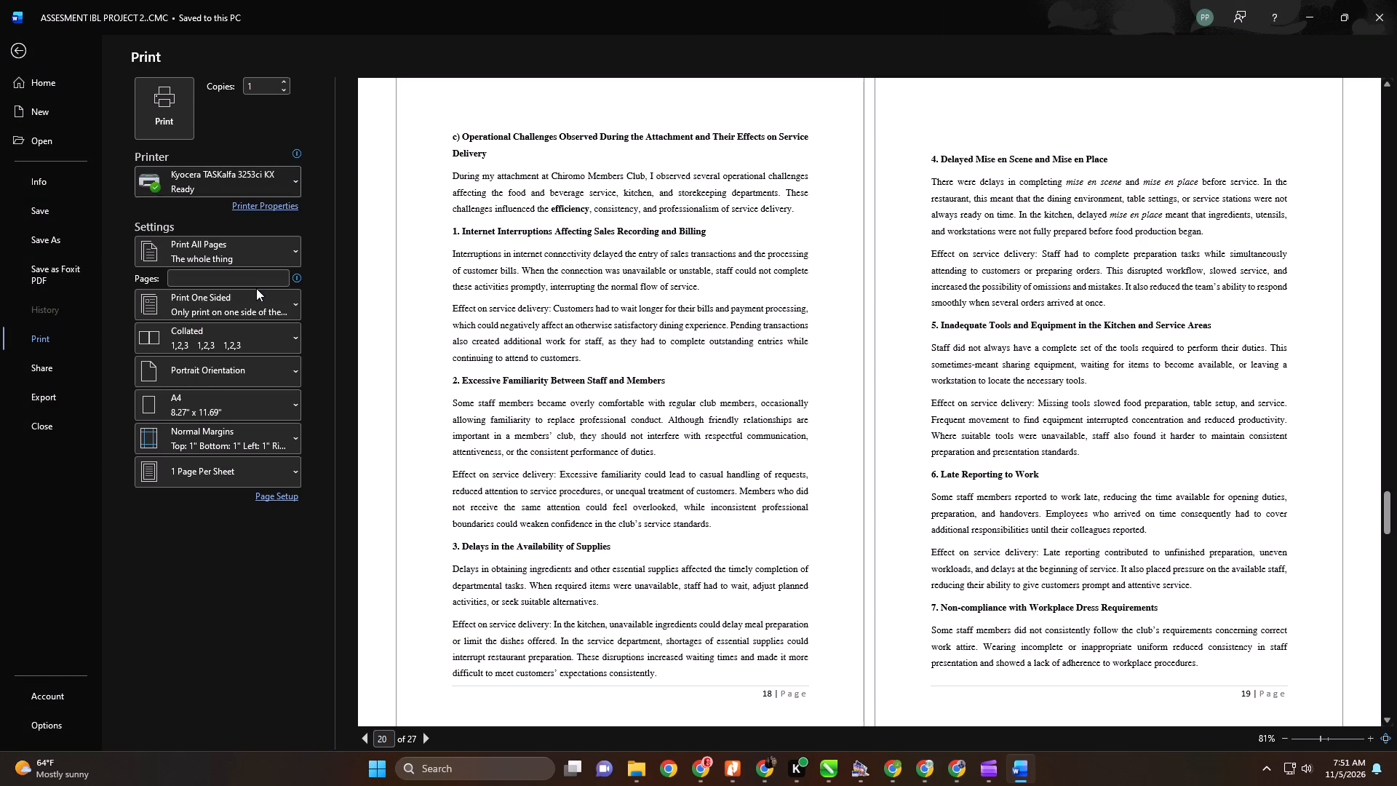
left_click(155, 113)
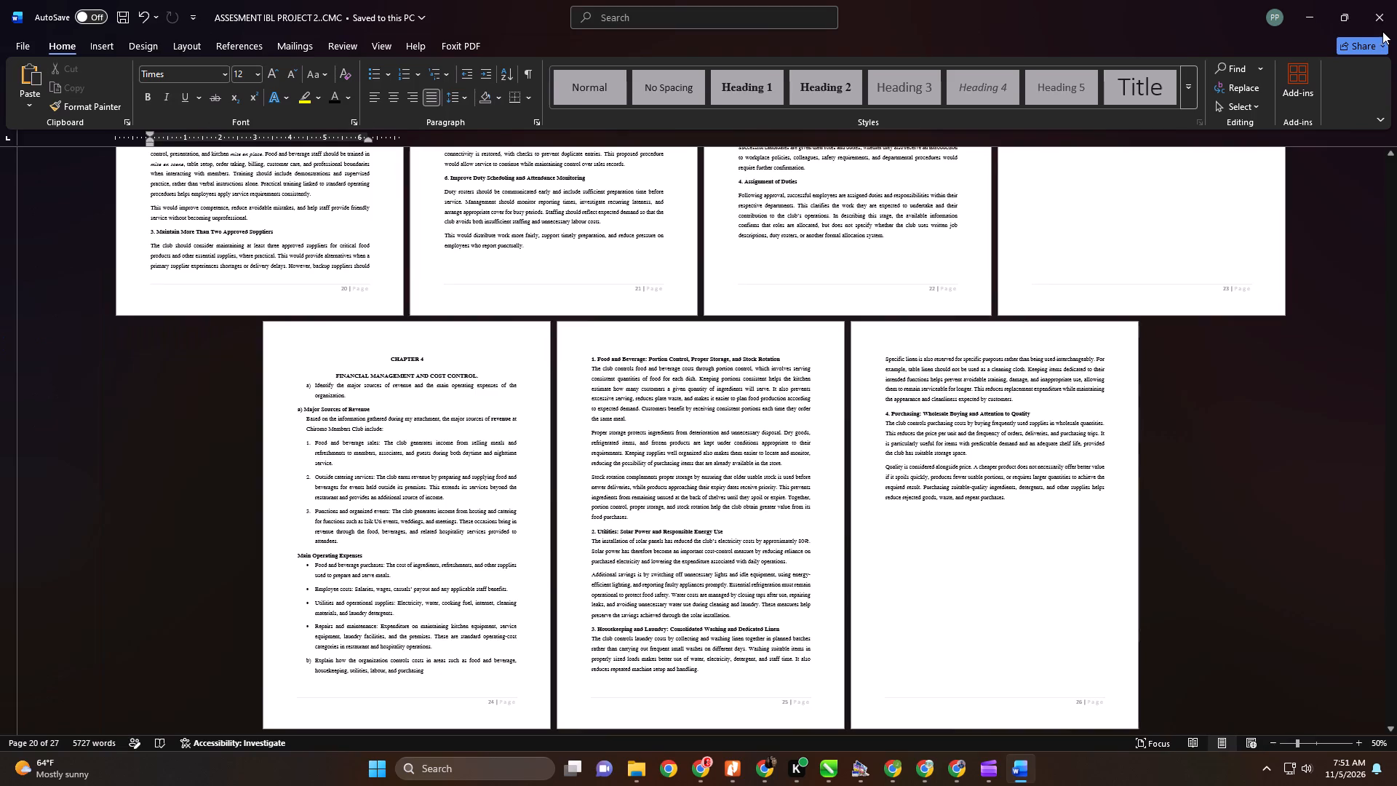
left_click(1382, 15)
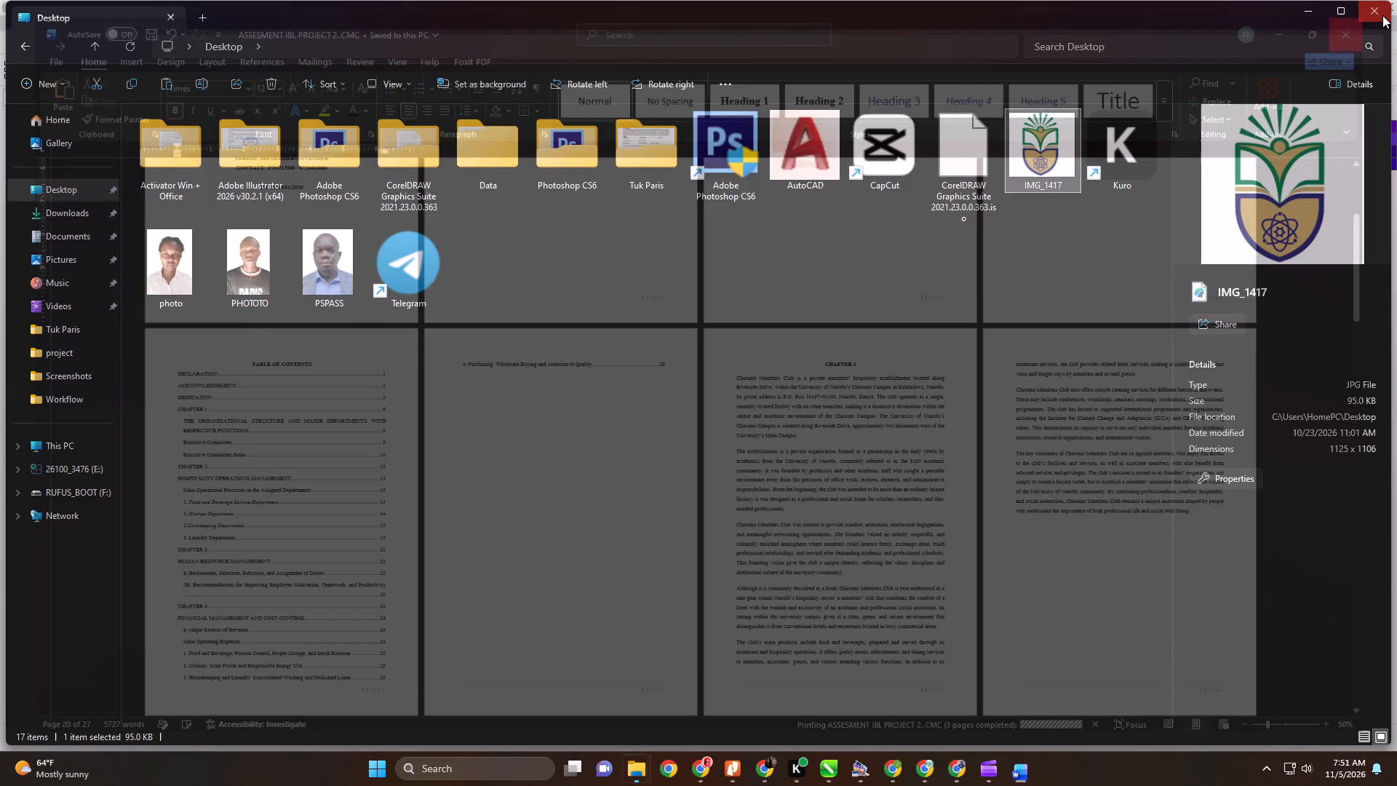
Permanently delete the three portrait images photo, PHOTOTO and PSPASS from the Desktop folder.
left_click_drag(368, 373, 293, 322)
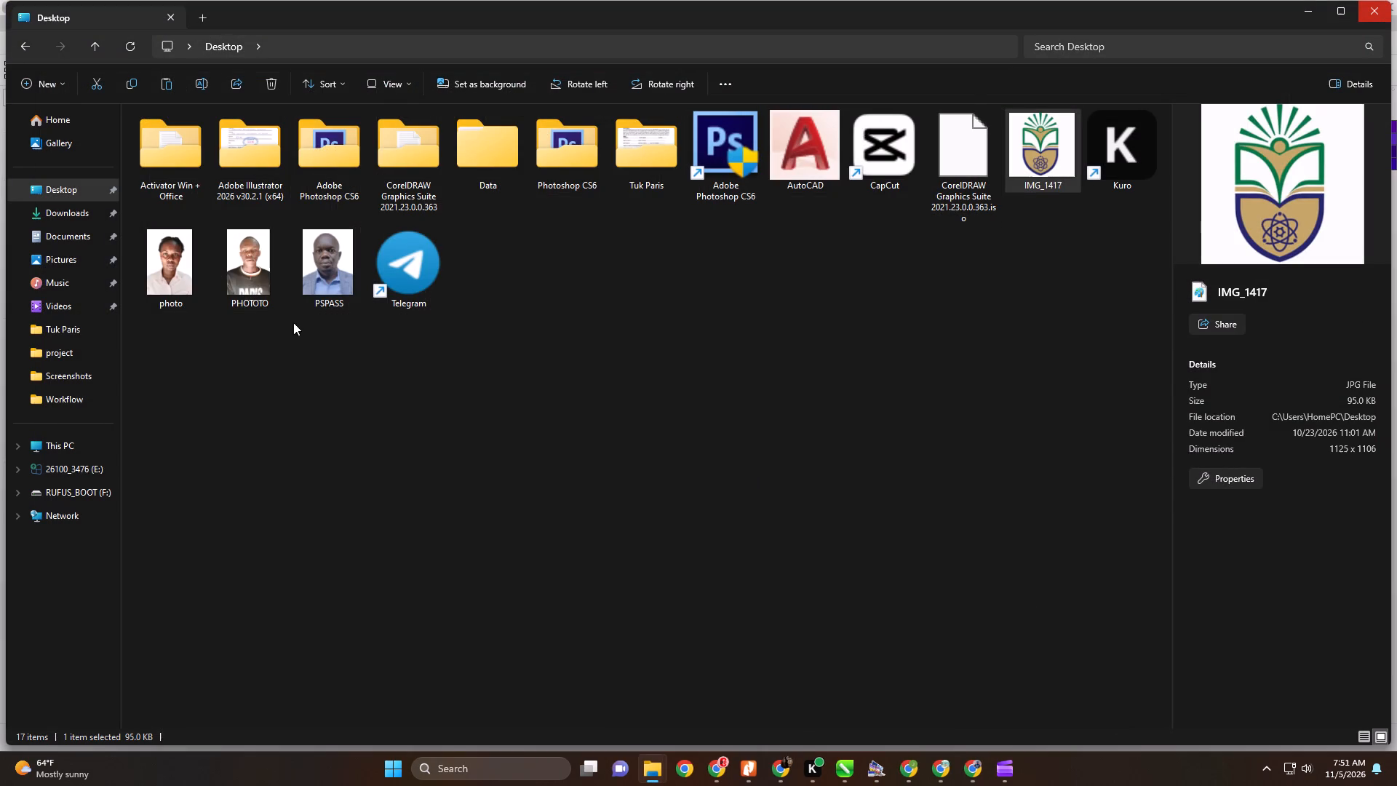
left_click_drag(293, 322, 174, 248)
key("shift+Delete")
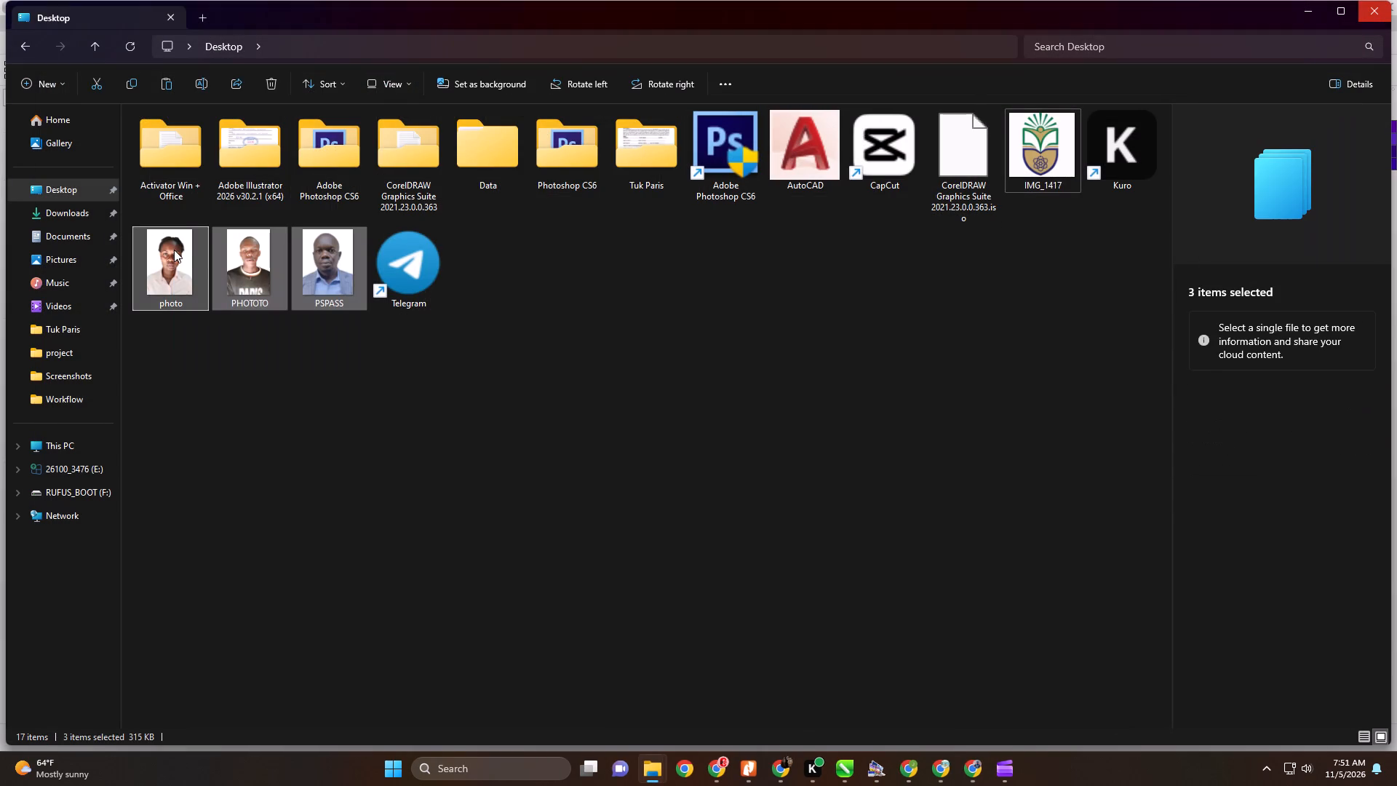
left_click(766, 392)
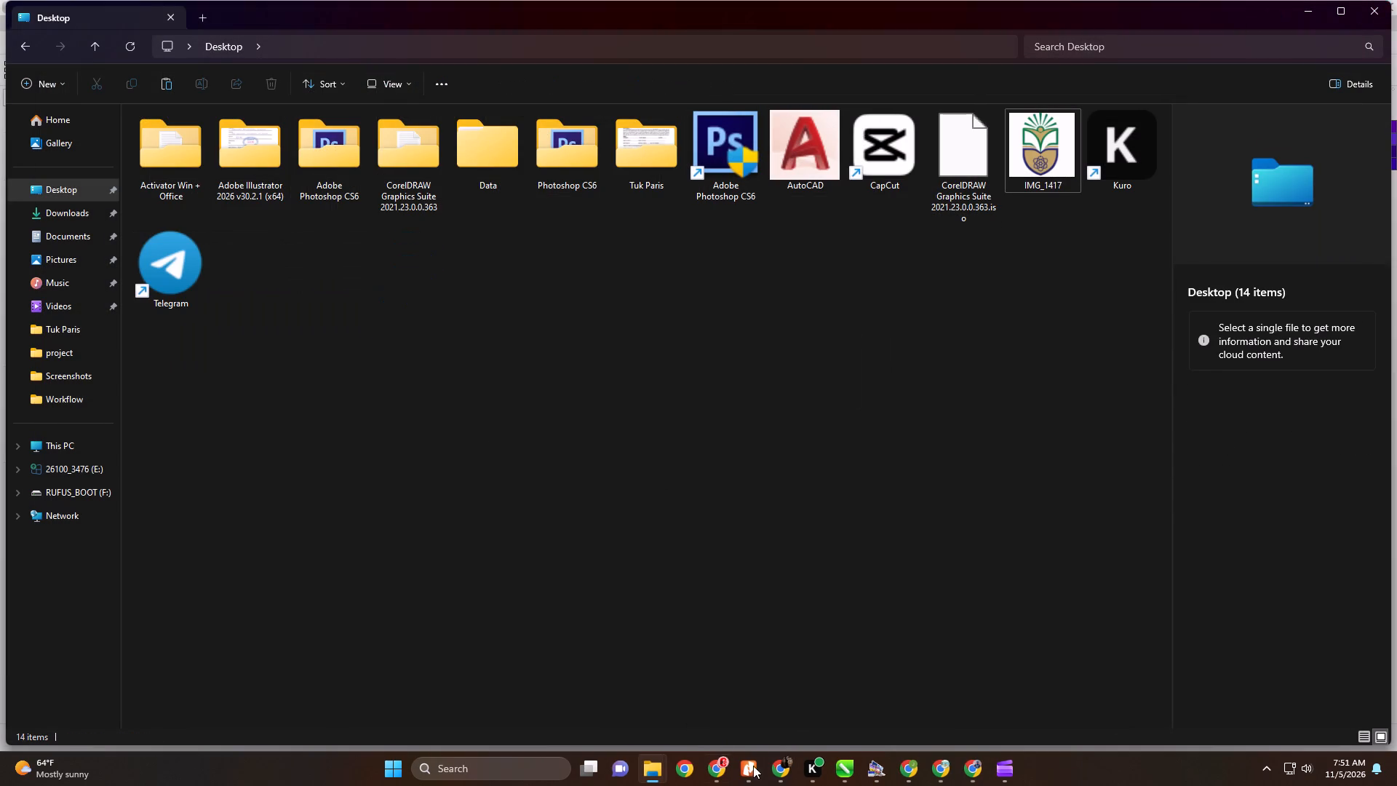
Switch to the Chrome window showing leo.pdf in WhatsApp Web.
left_click(634, 776)
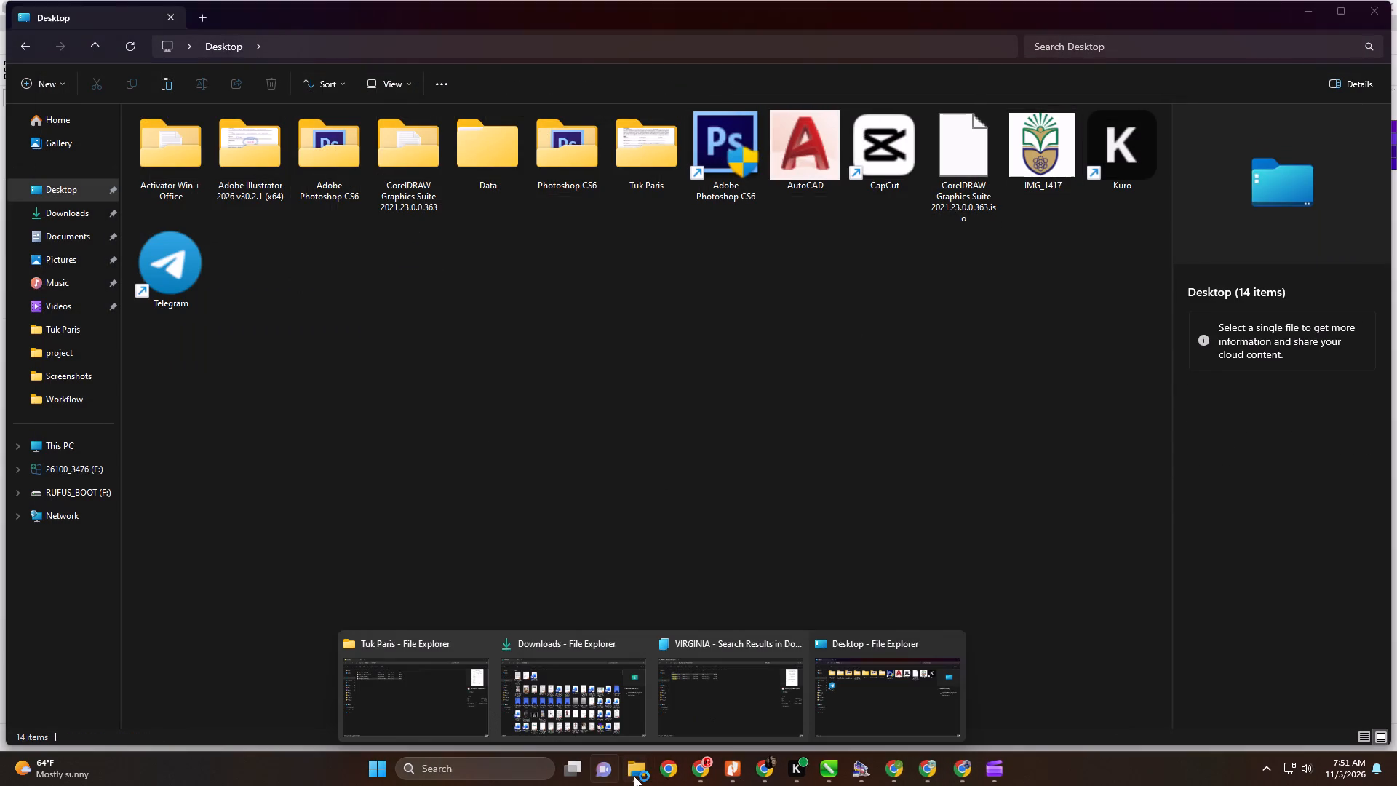
left_click(723, 766)
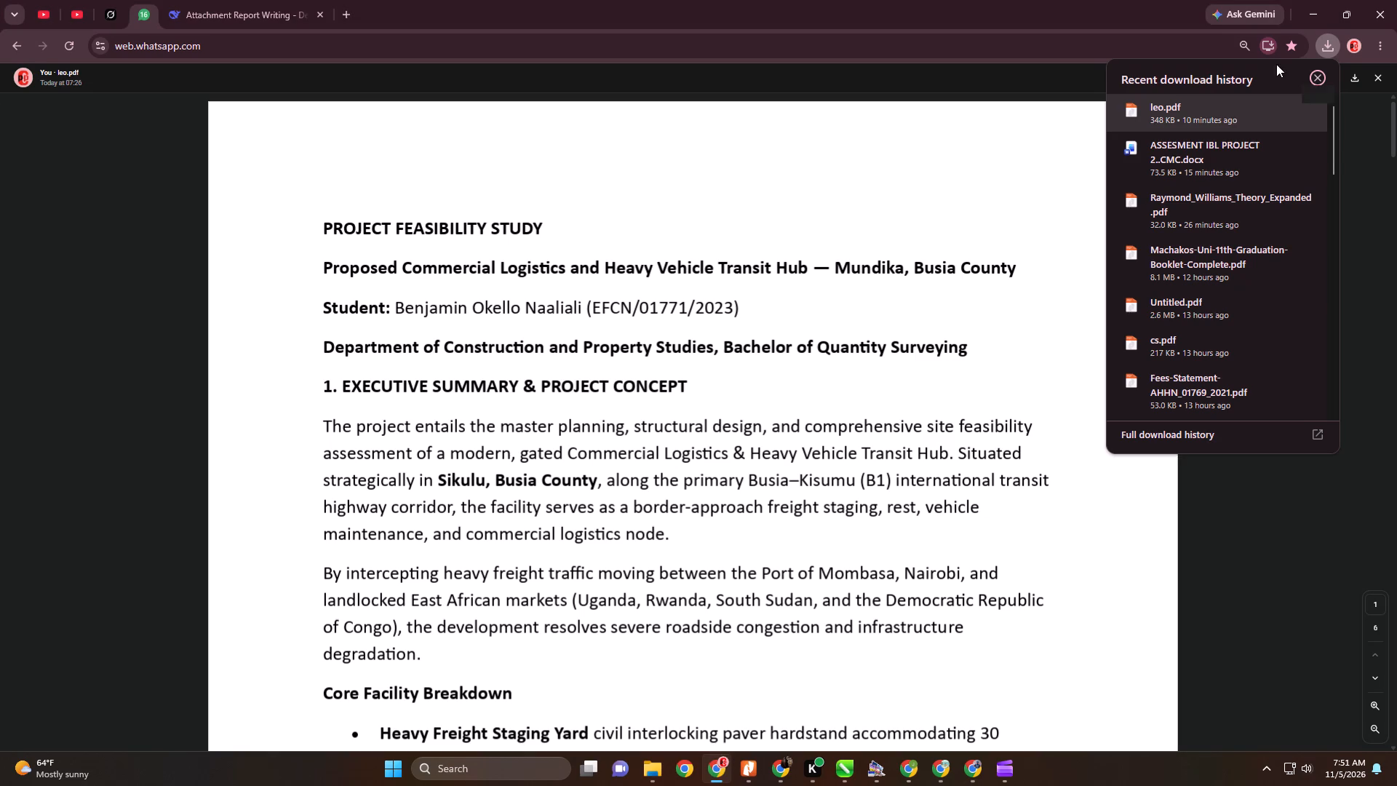